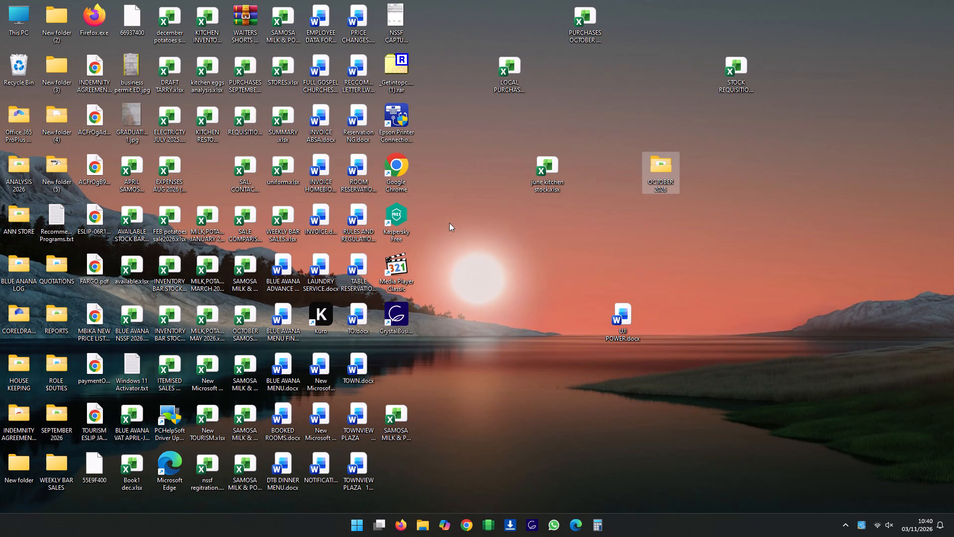
Open the KITCHEN SALES OCTOBER 2026 workbook from the OCTOBER 2026 folder on the desktop.
left_click(651, 160)
left_click(648, 160)
double_click(663, 167)
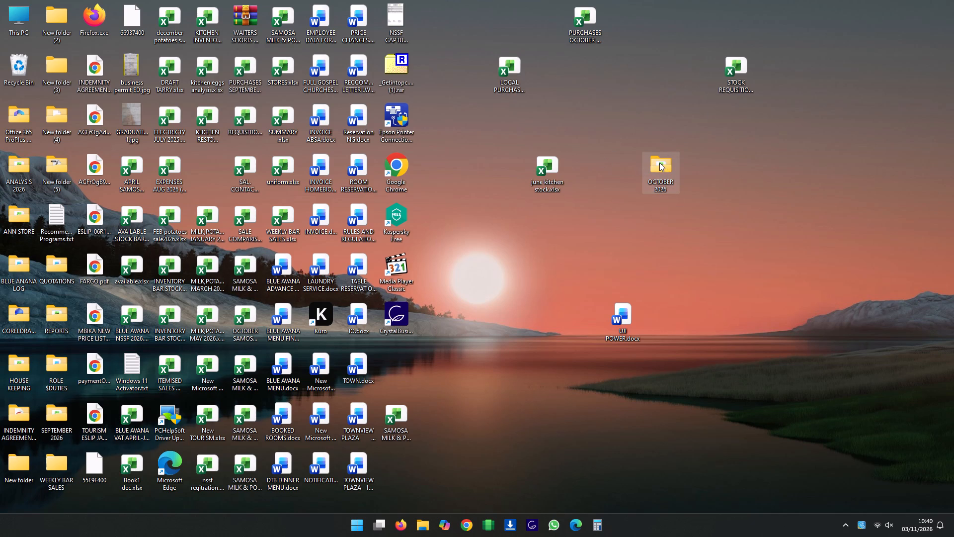
double_click(662, 173)
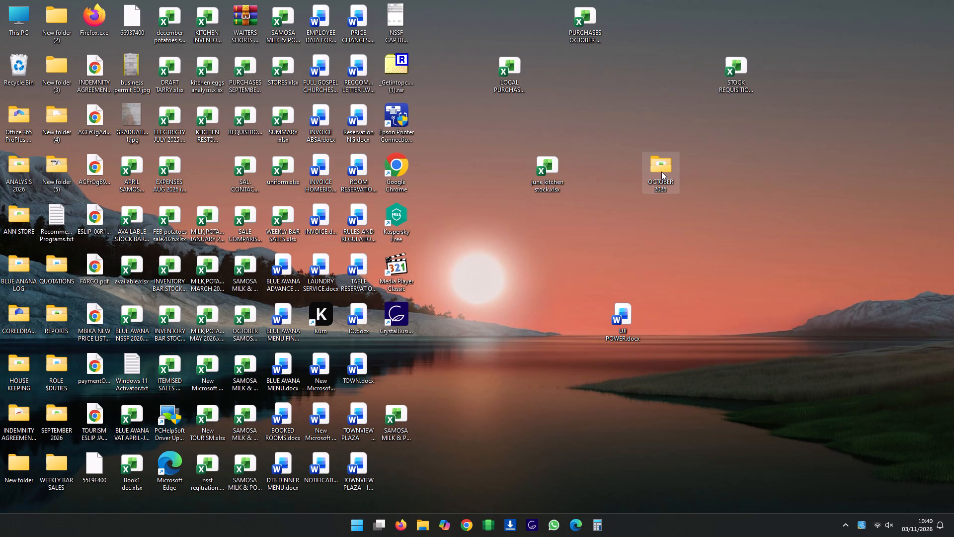
left_click(661, 179)
right_click(645, 180)
left_click(798, 168)
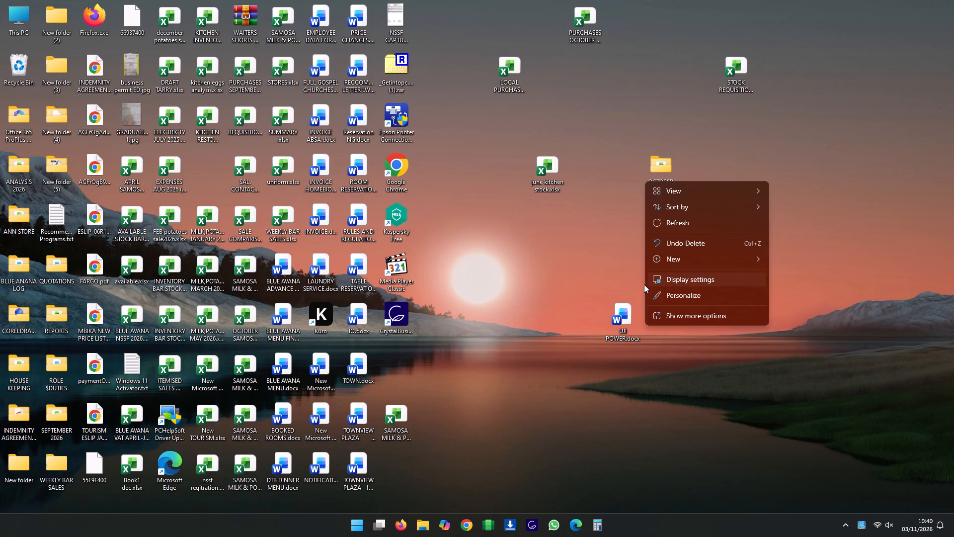
left_click(883, 148)
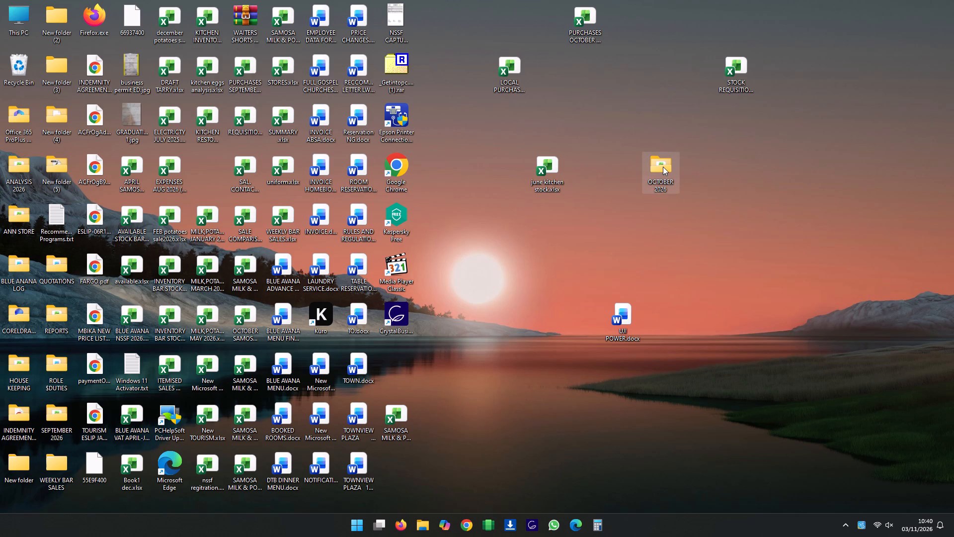
double_click(663, 166)
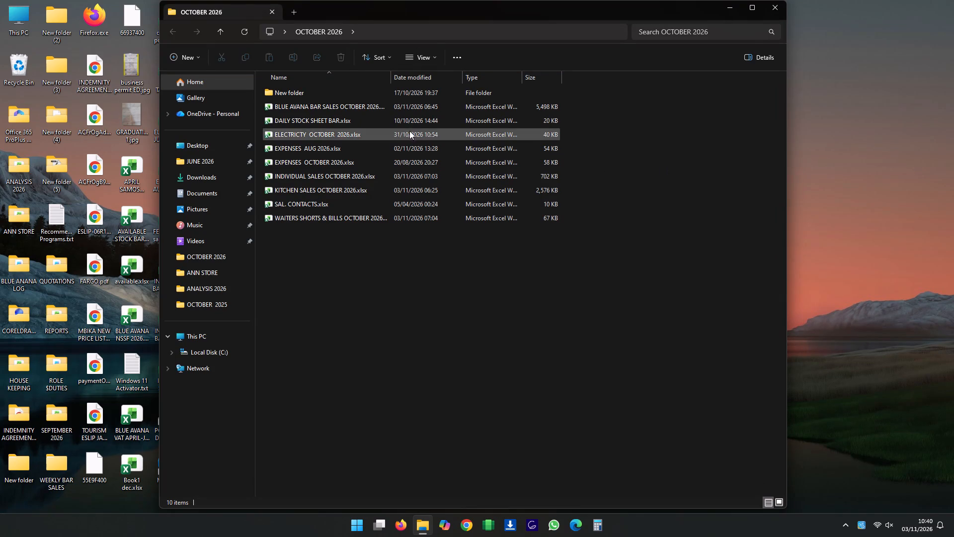
double_click(302, 187)
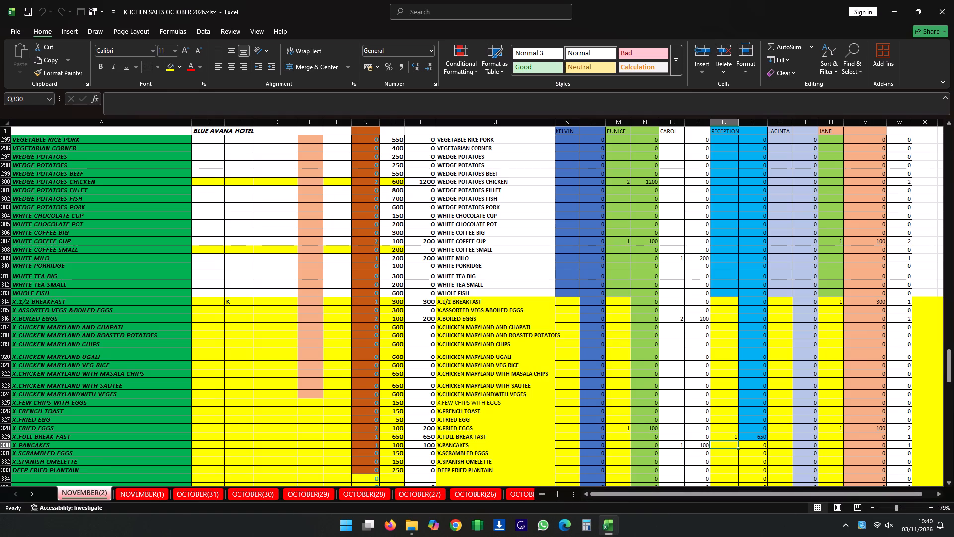
Review the column I sales amounts on the NOVEMBER(2) sheet, from X.PANCAKES up through the X-prefixed items to WHITE TEA SMALL.
scroll(424, 449, "down", 3)
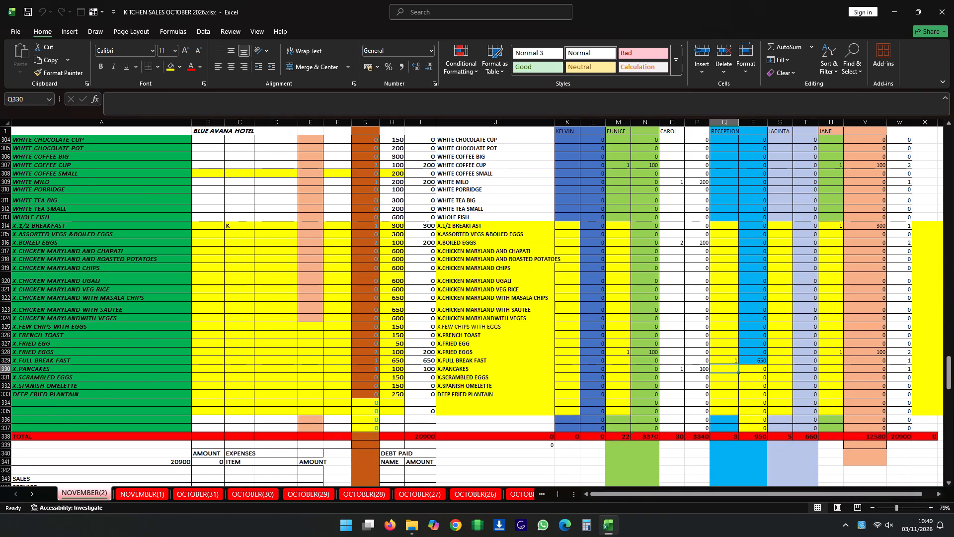
left_click(423, 367)
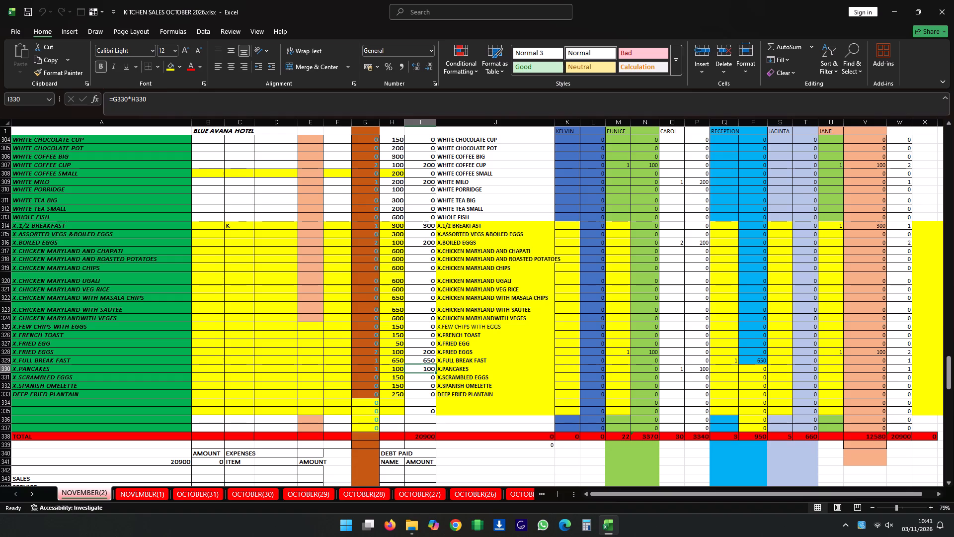
key("Up")
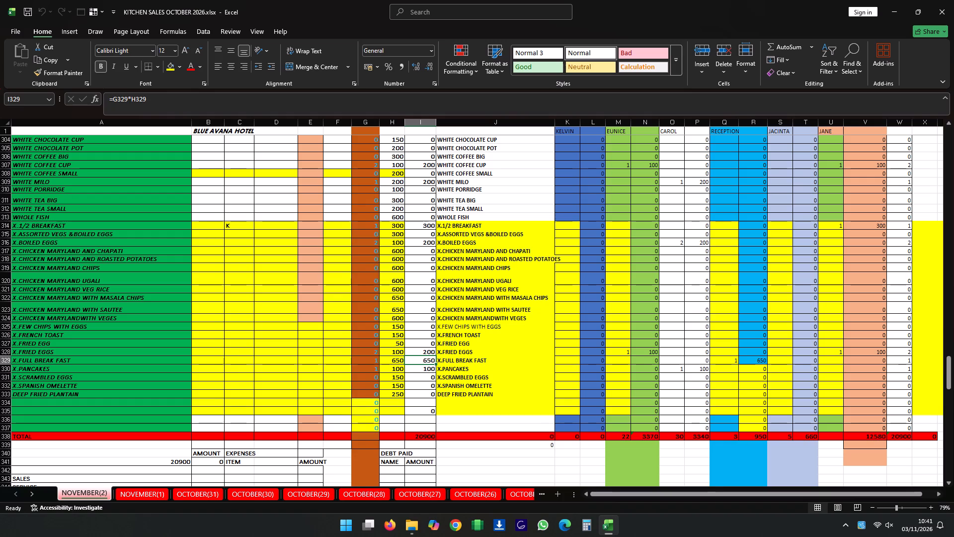
key("Up")
key("Up")
key("Up")
key("Up")
key("Up")
key("Up")
key("Up")
key("Up")
key("Up")
key("Up")
key("Up")
key("Up")
key("Up")
key("Up")
key("Up")
key("Up")
key("Up")
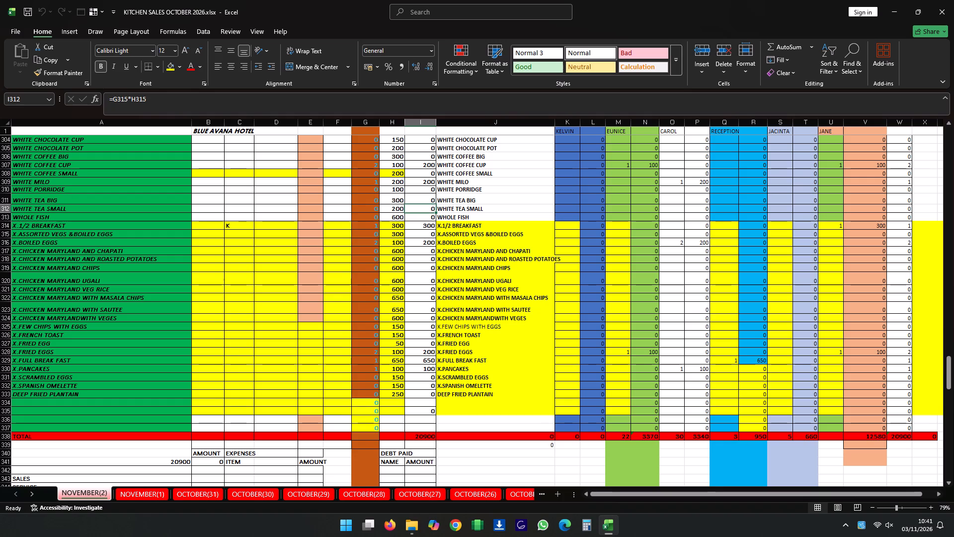
key("Down")
key("Down")
key("Down")
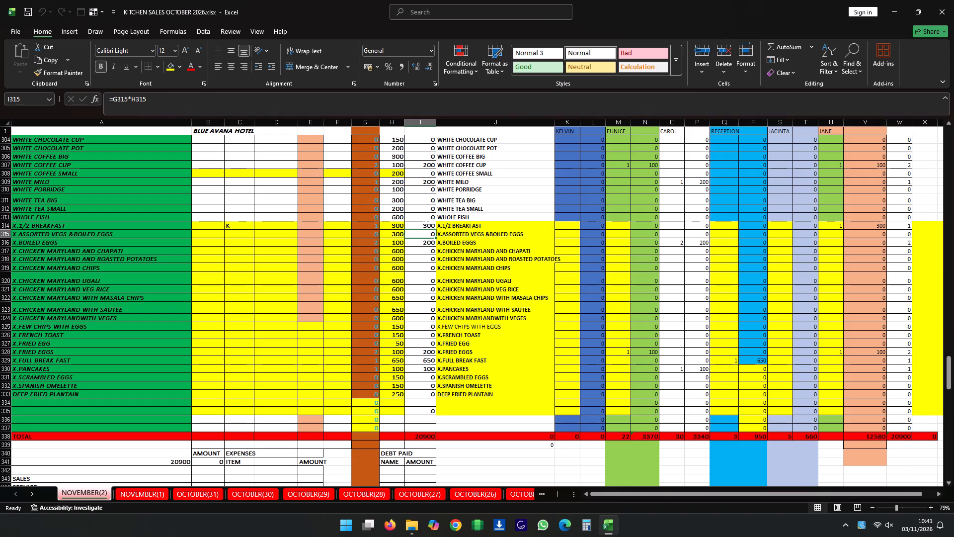
Review the column I sales amounts for the white beverages, wedge potatoes and vegetable rice dishes, ending on WEDGE POTATOES CHICKEN.
key("Up")
key("Up")
key("Up")
key("Up")
key("Up")
key("Up")
key("Up")
key("Up")
key("Up")
key("Up")
key("Up")
key("Up")
key("Up")
key("Up")
key("Up")
key("Up")
key("Up")
key("Up")
key("Up")
key("Up")
key("Up")
key("Up")
key("Up")
key("Up")
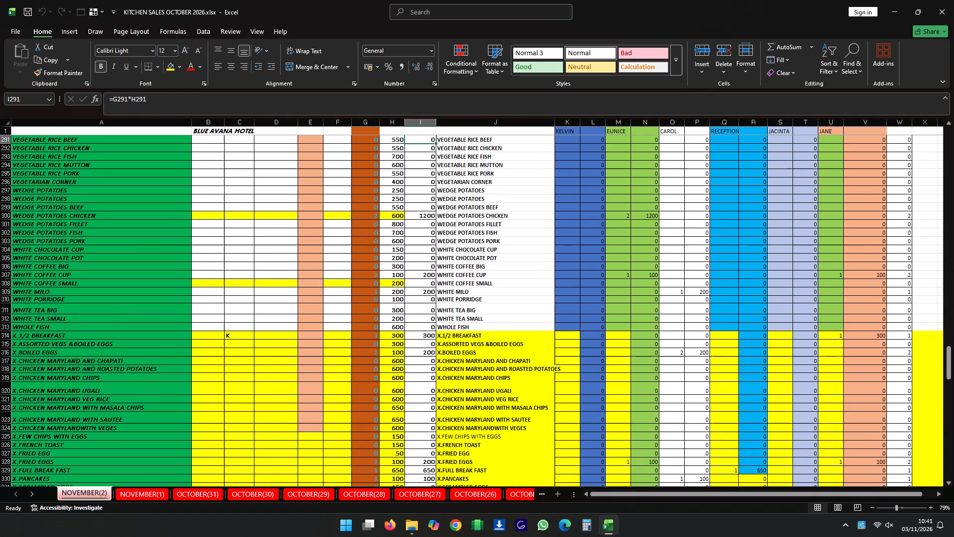
key("Down")
key("Down")
key("Down")
key("Down")
key("Down")
key("Down")
key("Down")
key("Down")
key("Down")
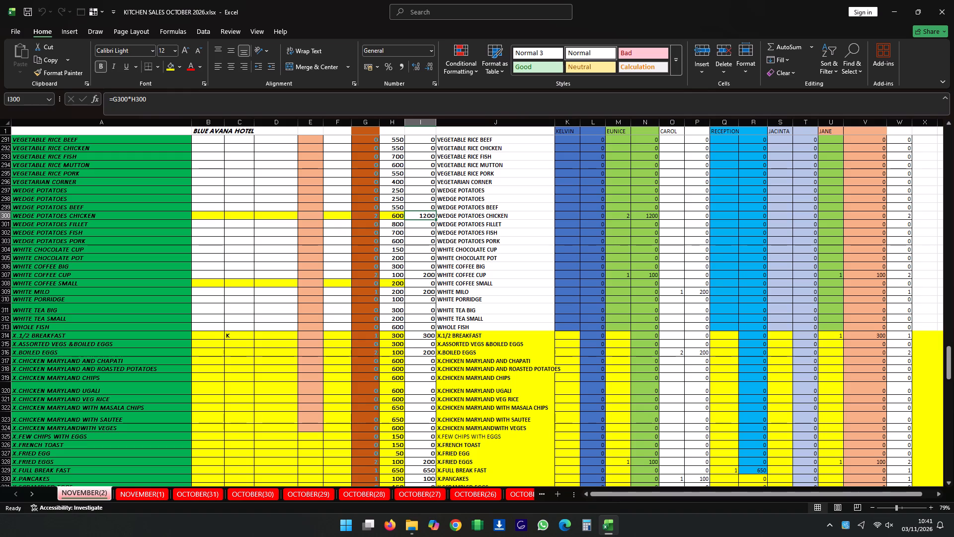
Review the column I sales amounts from WEDGE POTATOES CHICKEN up to the tomato items, checking the UGALI BEEF and UGALI rows.
key("Up")
key("Up")
key("Up")
key("Up")
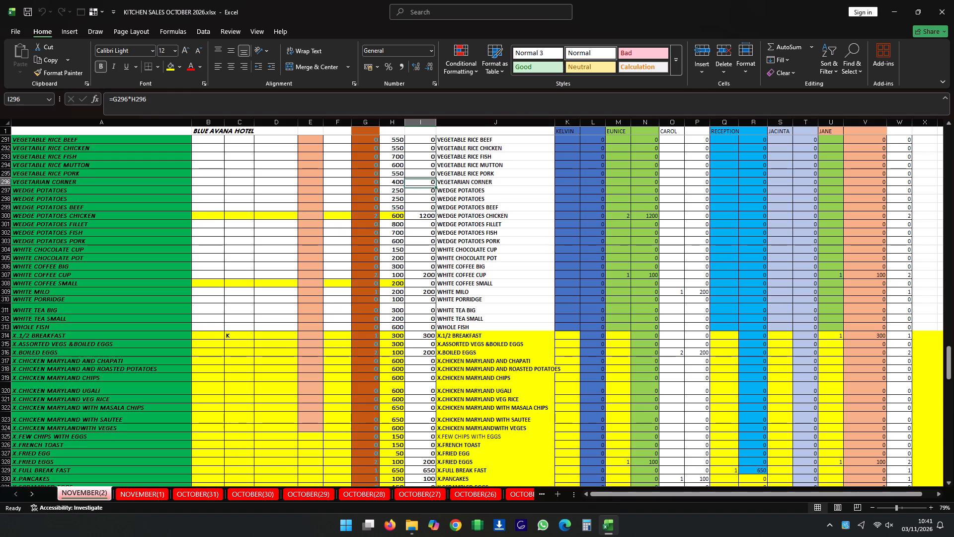
key("Up")
key("Up")
key("Up")
key("Up")
key("Up")
key("Up")
key("Up")
key("Up")
key("Up")
key("Up")
key("Up")
key("Up")
key("Up")
key("Up")
key("Up")
key("Down")
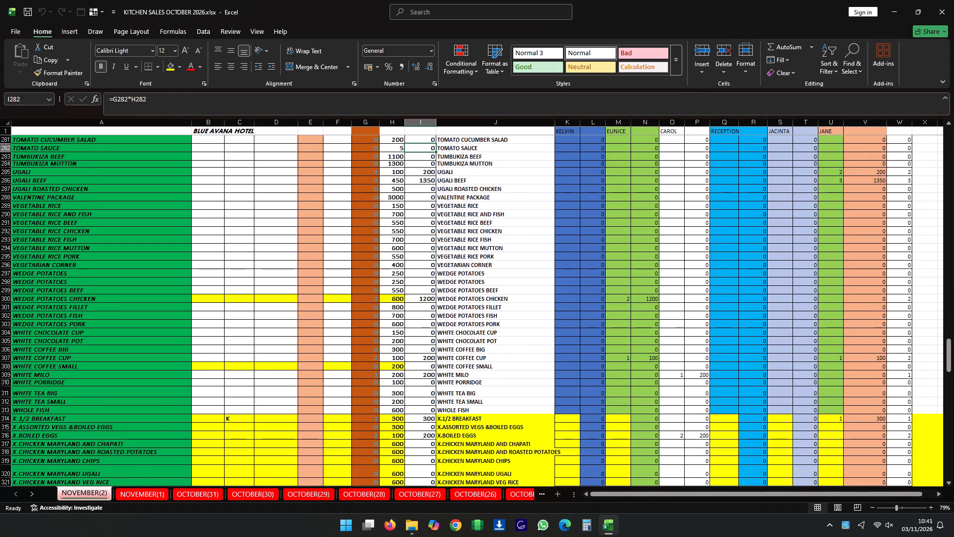
key("Down")
key("Down")
key("Down")
key("Down")
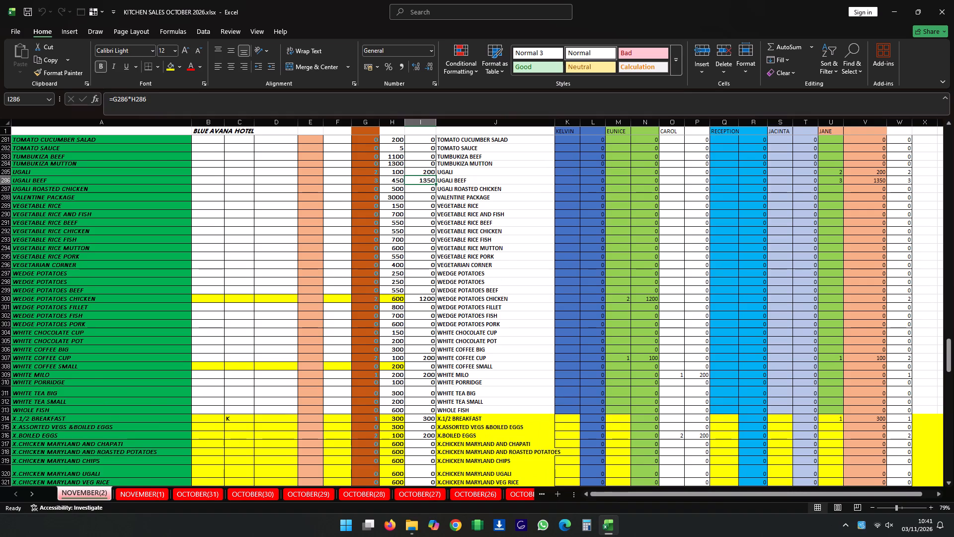
key("Up")
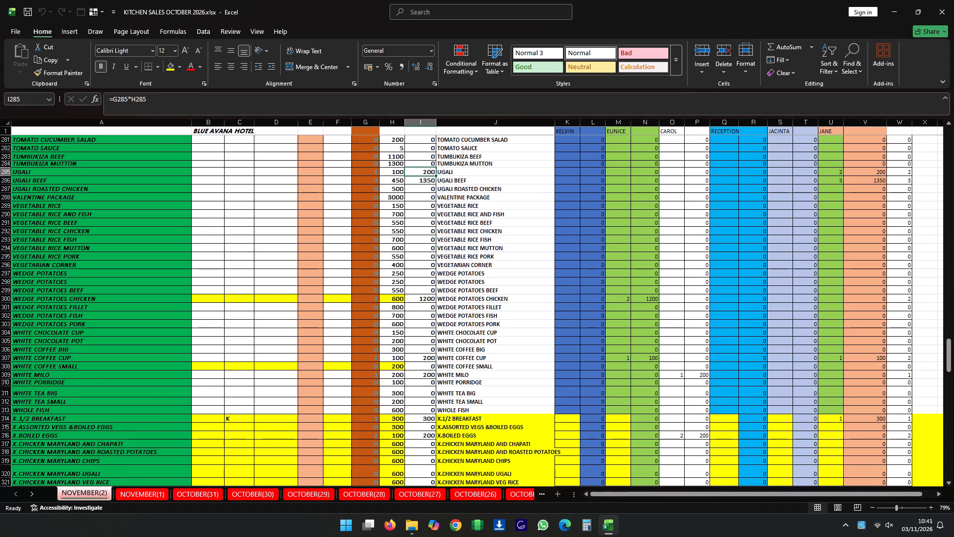
Review the column I sales amounts from UGALI up through the tomato, tea and special beverage items to SPECIAL CHOCOLATE.
key("Up")
key("Up")
key("Up")
key("Up")
key("Up")
key("Up")
key("Up")
key("Up")
key("Up")
key("Up")
key("Up")
key("Up")
key("Up")
key("Up")
key("Up")
key("Up")
key("Up")
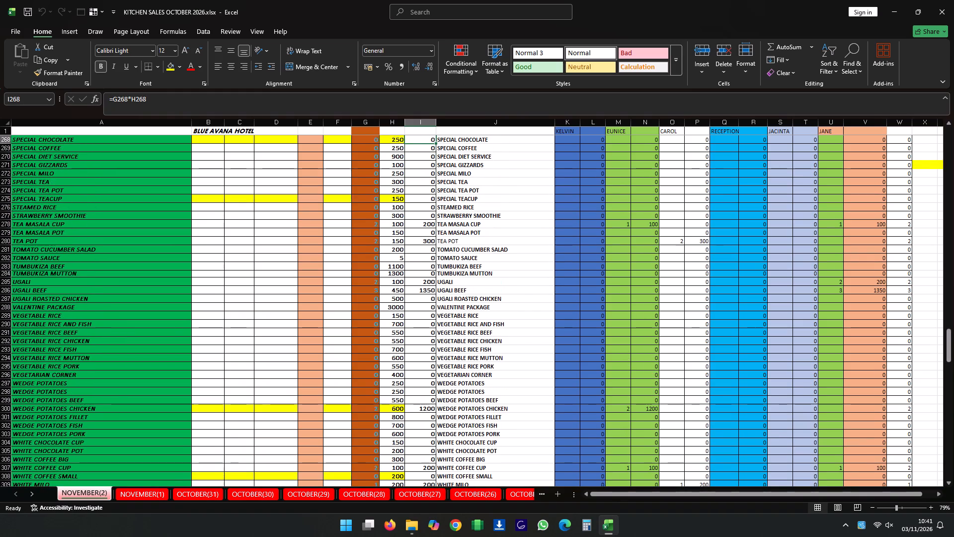
Review the column I sales amounts from SPECIAL CHOCOLATE up through SMOOTHIE and SEASONAL VEGETABLES to SAUTEE POTATO FISH FINGERS.
key("Up")
key("Up")
key("Up")
key("Up")
key("Up")
key("Up")
key("Up")
key("Up")
key("Up")
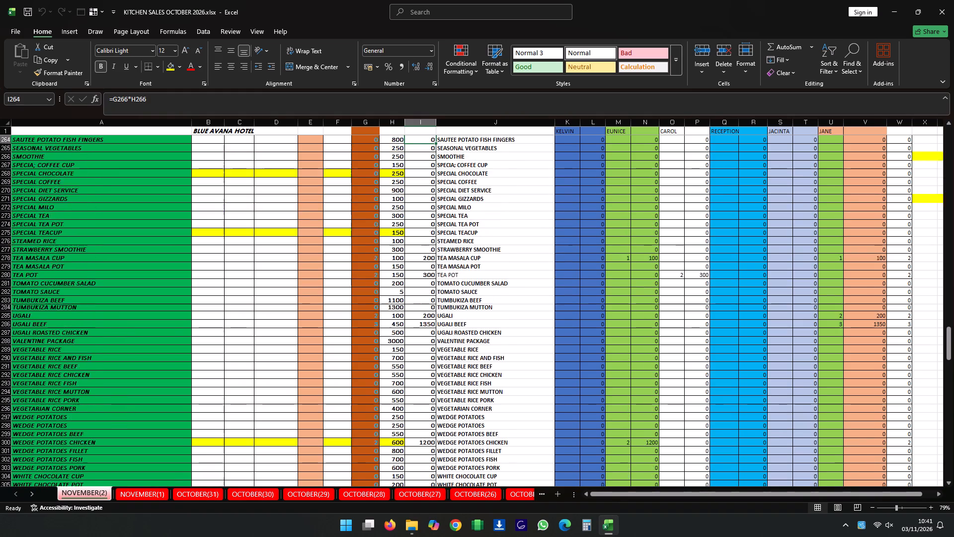
Review the column I sales amounts for the saute potatoes, roast potatoes, rice and quarter chicken items, up to PORK CHIPS.
key("Up")
key("Up")
key("Up")
key("Up")
key("Up")
key("Up")
key("Up")
key("Up")
key("Up")
key("Up")
key("Up")
key("Up")
key("Up")
key("Up")
key("Up")
key("Up")
key("Up")
key("Up")
key("Up")
key("Up")
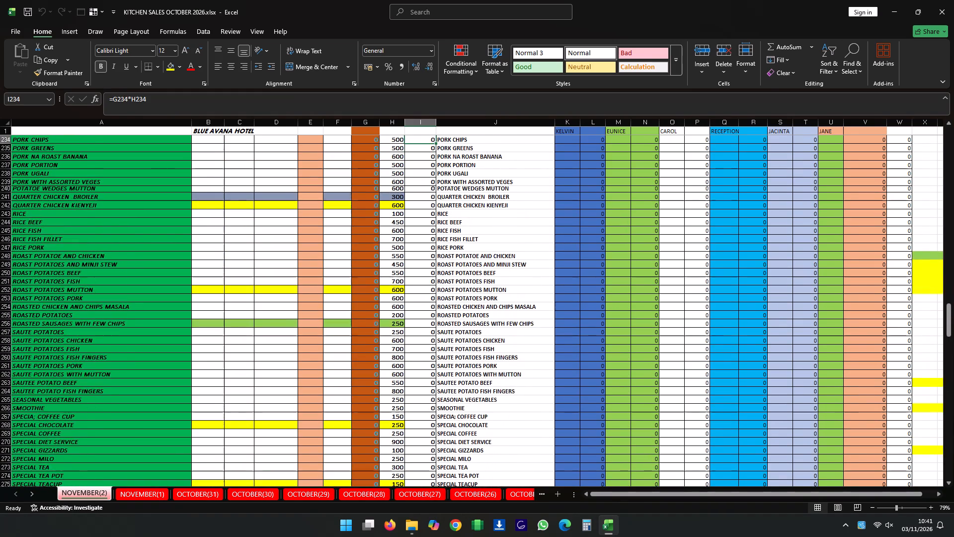
Review the column I sales amounts from PORK CHIPS up through the pork, platter and pilau items to MUTTON RICE.
key("Up")
key("Up")
key("Up")
key("Up")
key("Up")
key("Up")
key("Up")
key("Up")
key("Up")
key("Up")
key("Up")
key("Up")
key("Up")
key("Up")
key("Up")
key("Up")
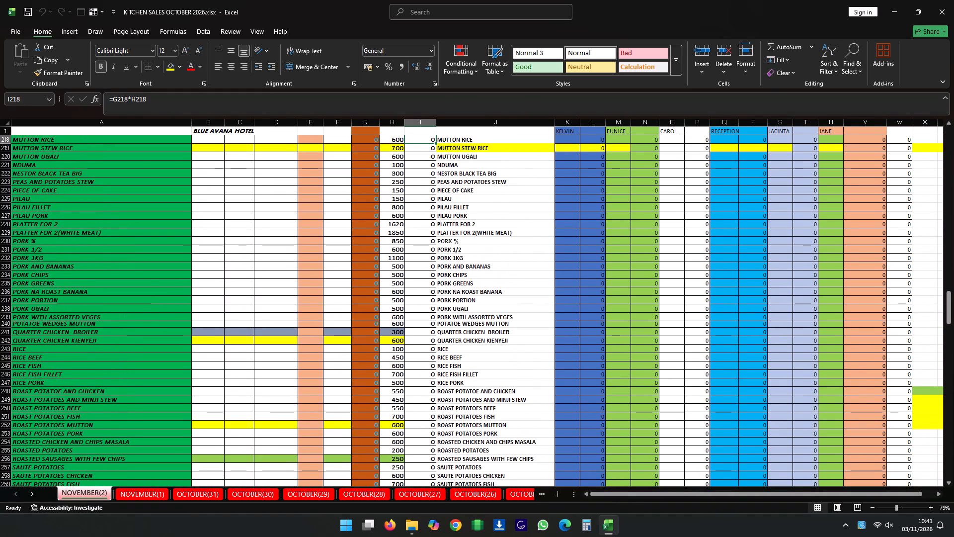
Review the column I sales amounts for the mutton, mukimo and mochaccino items, up to MINJI STEW AND RICE.
key("Up")
key("Up")
key("Up")
key("Up")
key("Up")
key("Up")
key("Up")
key("Up")
key("Up")
key("Up")
key("Up")
key("Up")
key("Up")
key("Up")
key("Up")
key("Up")
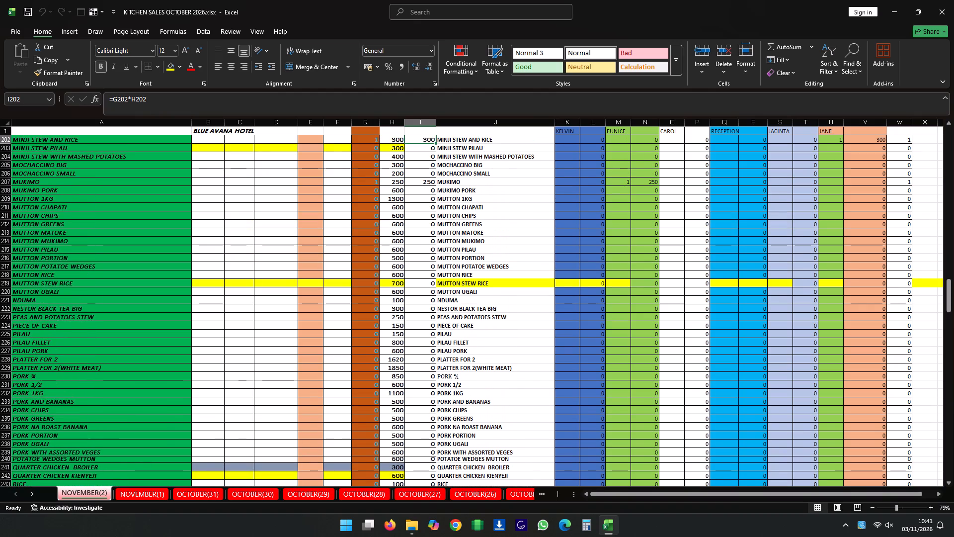
Review the column I sales amounts for the minji stew, milo, milkshake, matoke and mashed potatoes items, up to MASHED NDUMA PORK.
key("Up")
key("Up")
key("Up")
key("Up")
key("Up")
key("Up")
key("Up")
key("Up")
key("Up")
key("Up")
key("Up")
key("Up")
key("Up")
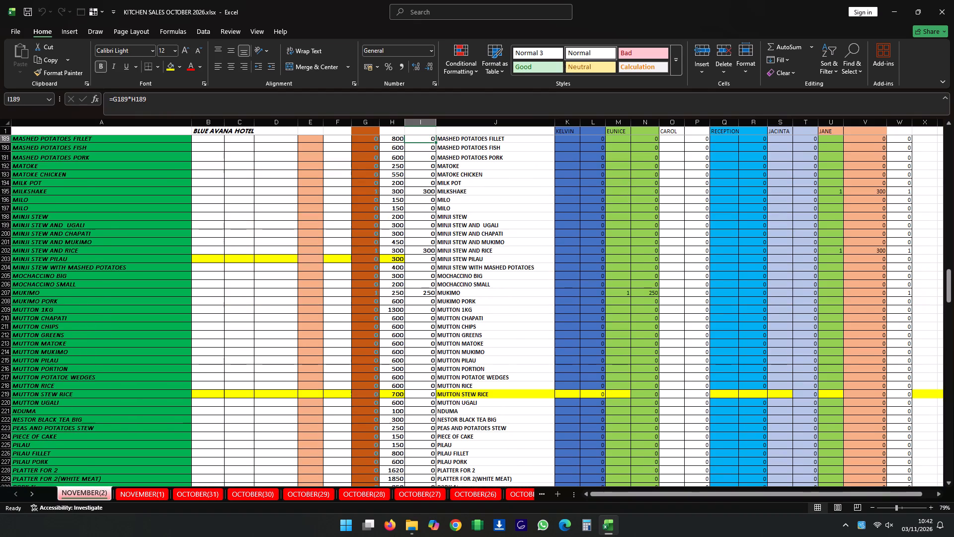
key("Up")
key("Up")
key("Up")
key("Up")
key("Up")
key("Up")
key("Up")
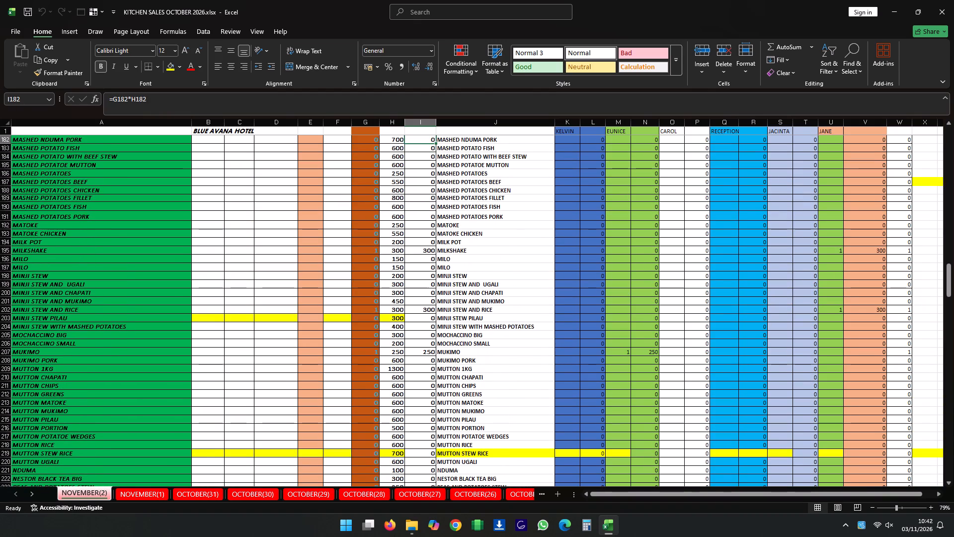
Review the column I sales amounts from MASHED NDUMA PORK up through MASALA CHIPS and MANDAZI to LYONNAISE FISH.
key("Up")
key("Up")
key("Up")
key("Up")
key("Up")
key("Up")
key("Up")
key("Up")
key("Up")
key("Up")
key("Up")
key("Up")
key("Up")
key("Up")
key("Up")
key("Up")
key("Up")
key("Up")
key("Up")
key("Up")
key("Up")
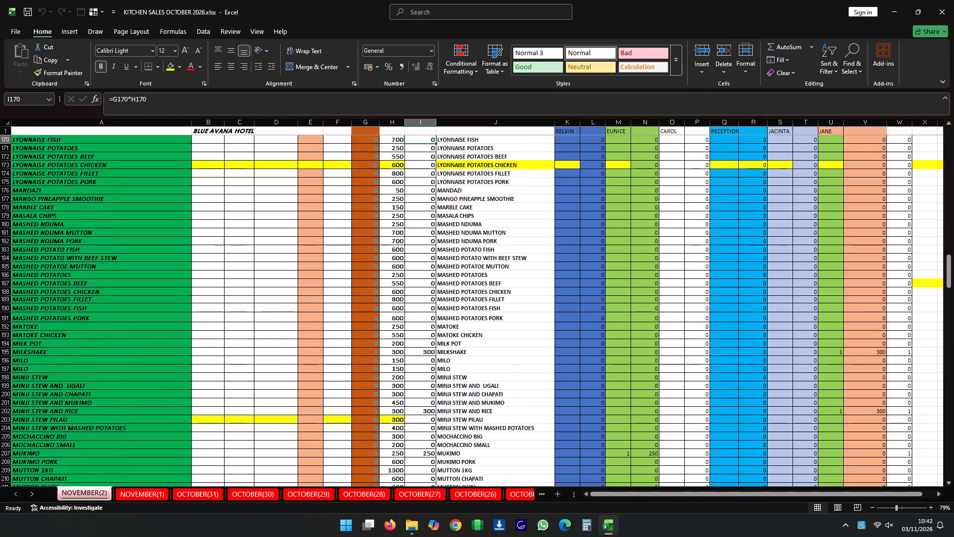
Review the column I sales amounts for the lemon, latte, house coffee, half chicken and glass drink items, up to FULL CHICKEN.
key("Up")
key("Up")
key("Up")
key("Up")
key("Up")
key("Up")
key("Up")
key("Up")
key("Up")
key("Up")
key("Up")
key("Up")
key("Up")
key("Up")
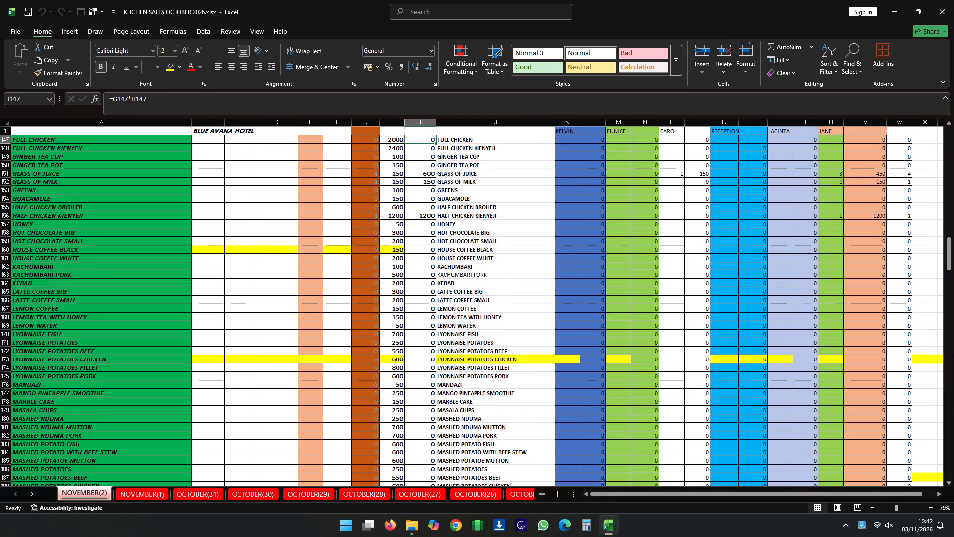
Review the column I sales amounts from FULL CHICKEN up through FISH UGALI and the fish fingers dishes to FISH FILLET WITH VEGETABLE RICE.
key("Up")
key("Up")
key("Up")
key("Up")
key("Up")
key("Up")
key("Up")
key("Up")
key("Up")
key("Up")
key("Up")
key("Up")
key("Up")
key("Up")
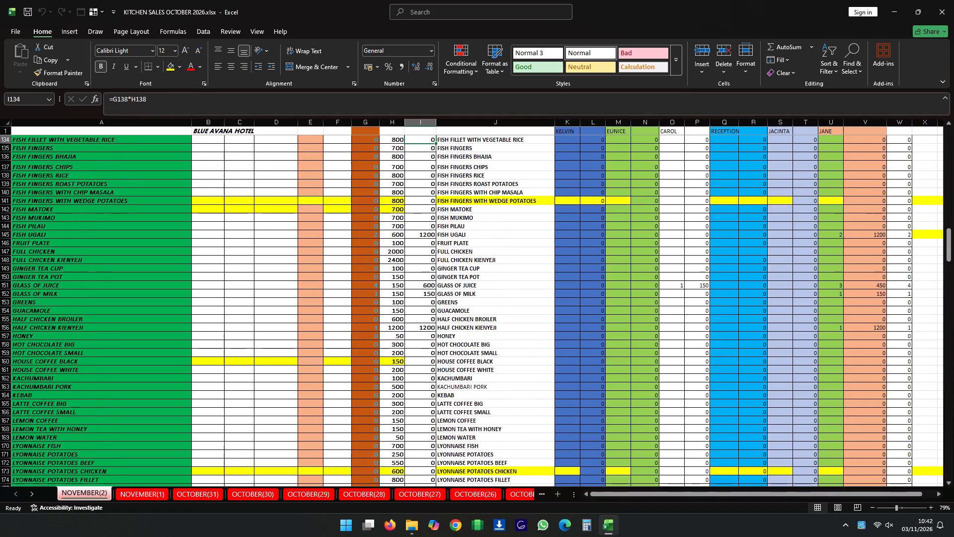
Review the column I sales amounts for the fish fillet, FISH CHIPS and FISH CHAPATI dishes, up to FILLET LYONNAISE.
key("Down")
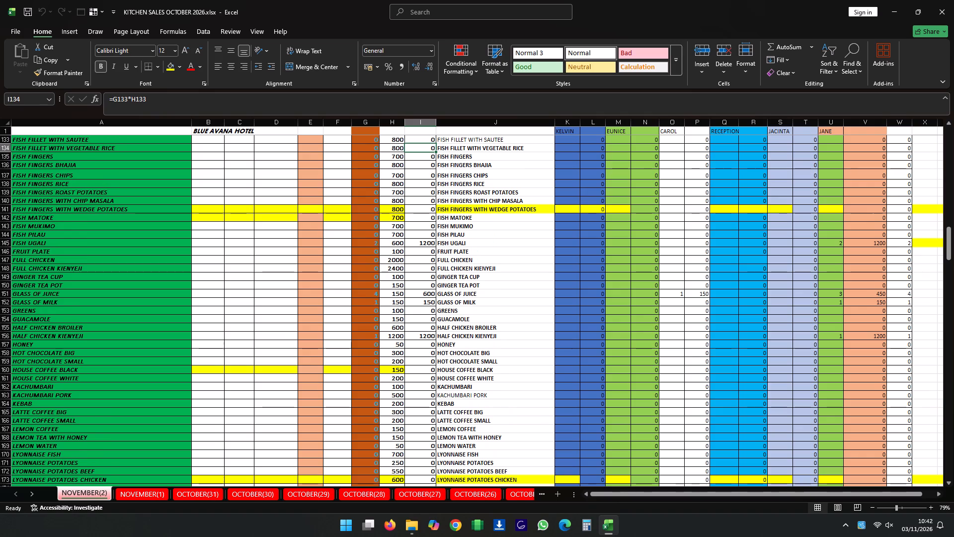
key("Up")
key("Up")
key("Up")
key("Up")
key("Up")
key("Up")
key("Up")
key("Up")
key("Up")
key("Up")
key("Up")
key("Up")
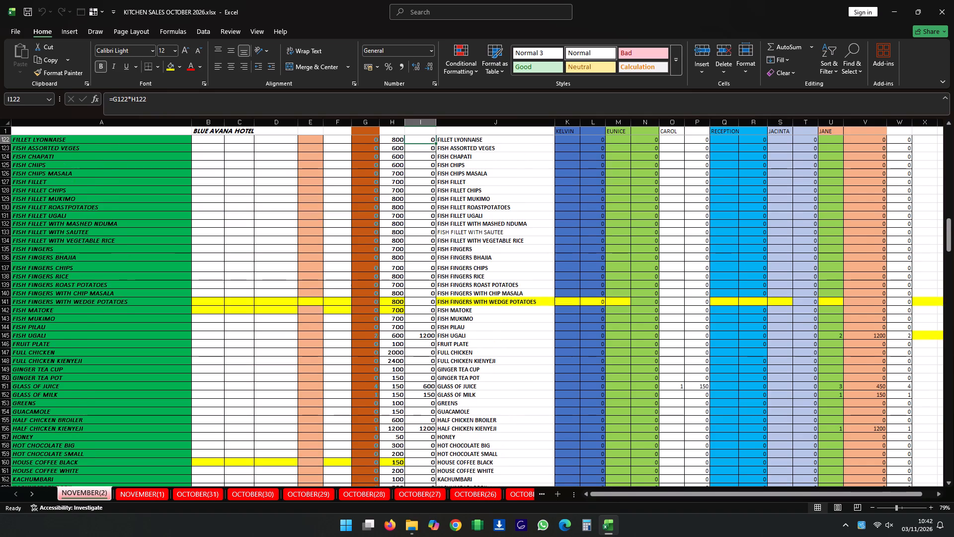
Review the column I sales amounts from FILLET LYONNAISE up through the espresso, coffee and chocolate items to CHIPS.
key("Up")
key("Up")
key("Up")
key("Up")
key("Up")
key("Up")
key("Up")
key("Up")
key("Up")
key("Up")
key("Up")
key("Up")
key("Up")
key("Up")
key("Up")
key("Up")
key("Up")
key("Up")
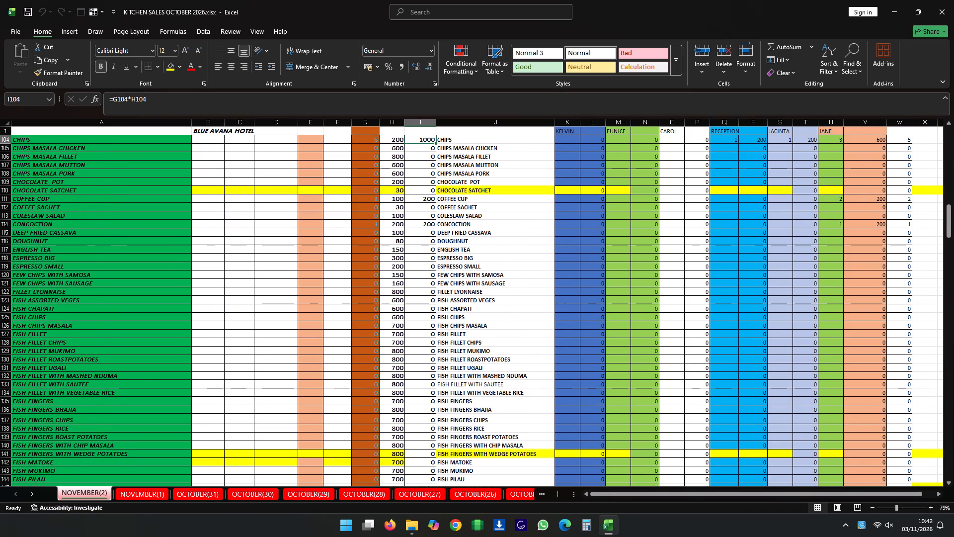
Review the column I sales amounts from CHIPS up through CHICKEN WINGS and CHICKEN UGALI to CHICKEN RICE.
key("Up")
key("Up")
key("Up")
key("Up")
key("Up")
key("Up")
key("Up")
key("Up")
key("Up")
key("Up")
key("Up")
key("Up")
key("Up")
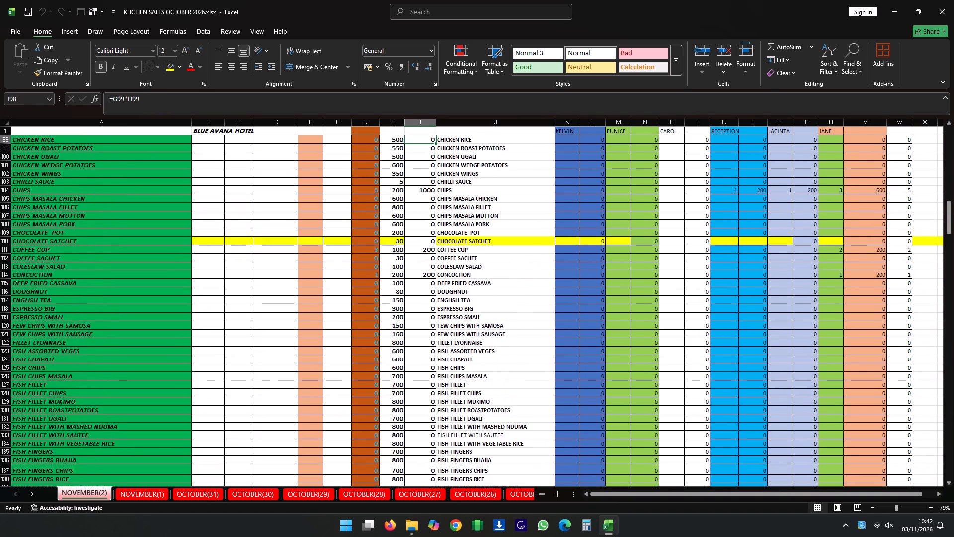
Review the column I sales amounts for the chicken, chicken curry and chapati dishes, from CHICKEN RICE up to CEREAL.
key("Up")
key("Up")
key("Up")
key("Up")
key("Up")
key("Up")
key("Up")
key("Up")
key("Up")
key("Up")
key("Up")
key("Up")
key("Up")
key("Up")
key("Up")
key("Up")
key("Up")
key("Up")
key("Up")
key("Up")
key("Up")
key("Up")
key("Up")
key("Up")
key("Up")
key("Up")
key("Up")
key("Up")
key("Up")
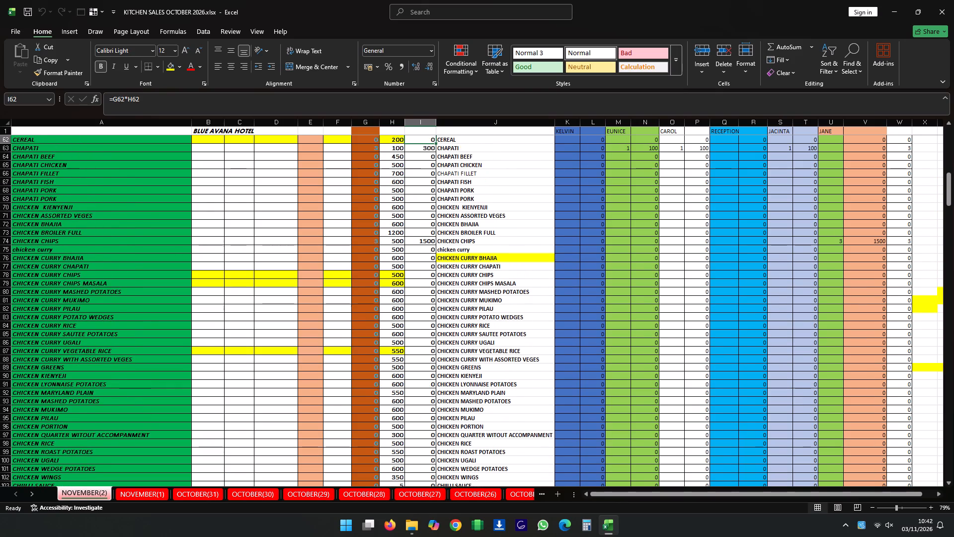
Review the column I sales amounts from CEREAL up through the cardamon tea items.
key("Up")
key("Up")
key("Up")
key("Up")
key("Up")
key("Up")
key("Up")
key("Up")
key("Up")
key("Up")
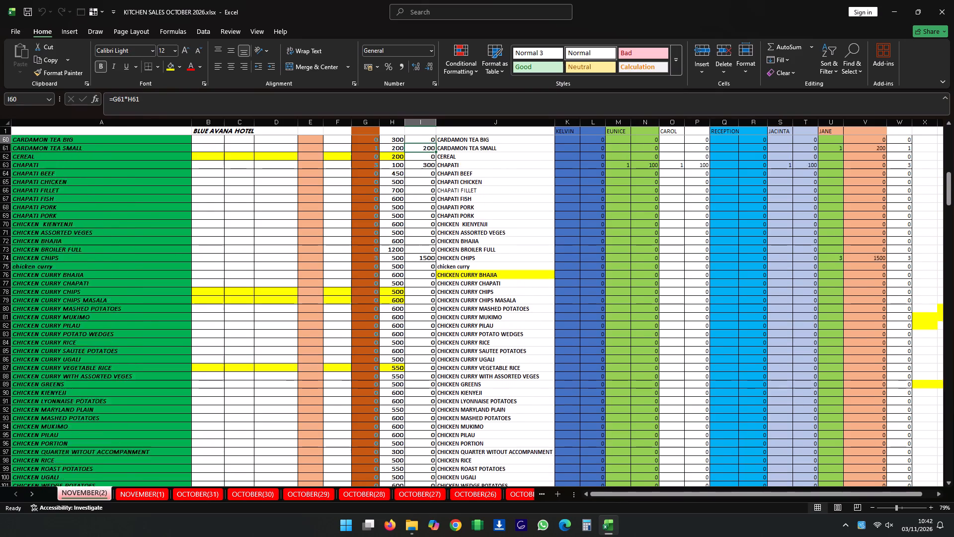
Review the column I sales amounts from the cardamon teas up through CAPPUCCINO, BUFFET and BLACK TEA to BLACK COFFEE SMALL.
key("Up")
key("Up")
key("Up")
key("Up")
key("Up")
key("Up")
key("Up")
key("Up")
key("Up")
key("Up")
key("Up")
key("Up")
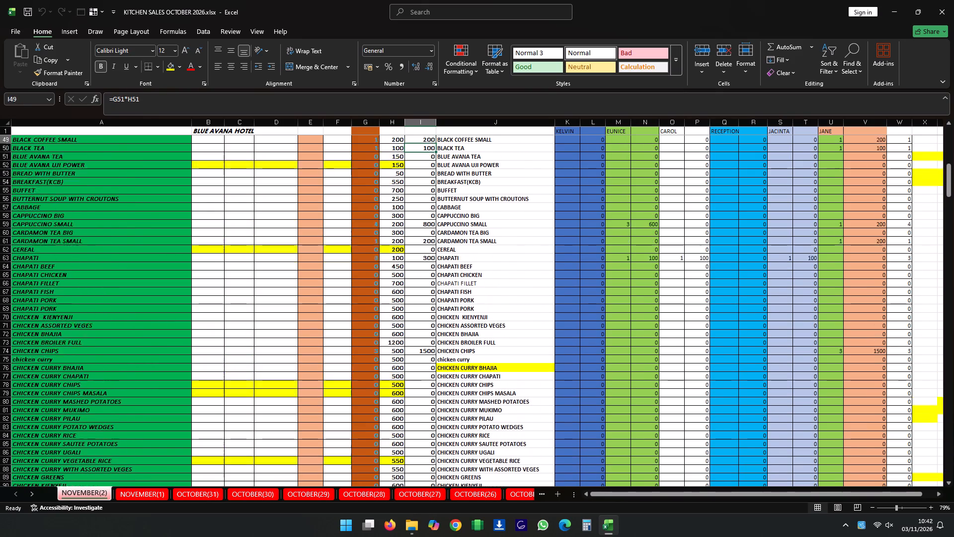
Review the column I sales amounts for the bhajia and beef stew dishes up to BEEF SAMOSA, returning to BEEF SAUSAGE.
key("Up")
key("Up")
key("Up")
key("Up")
key("Up")
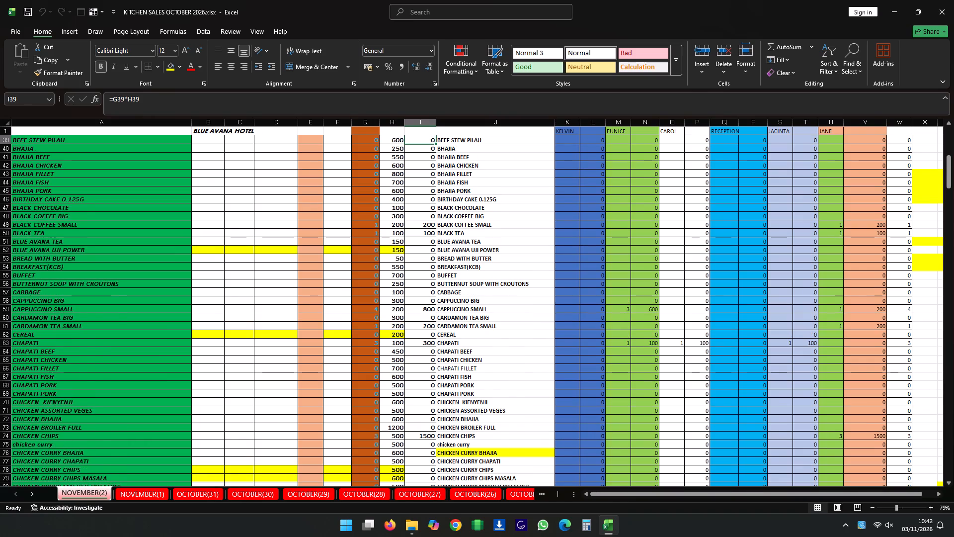
key("Up")
key("Up")
key("Up")
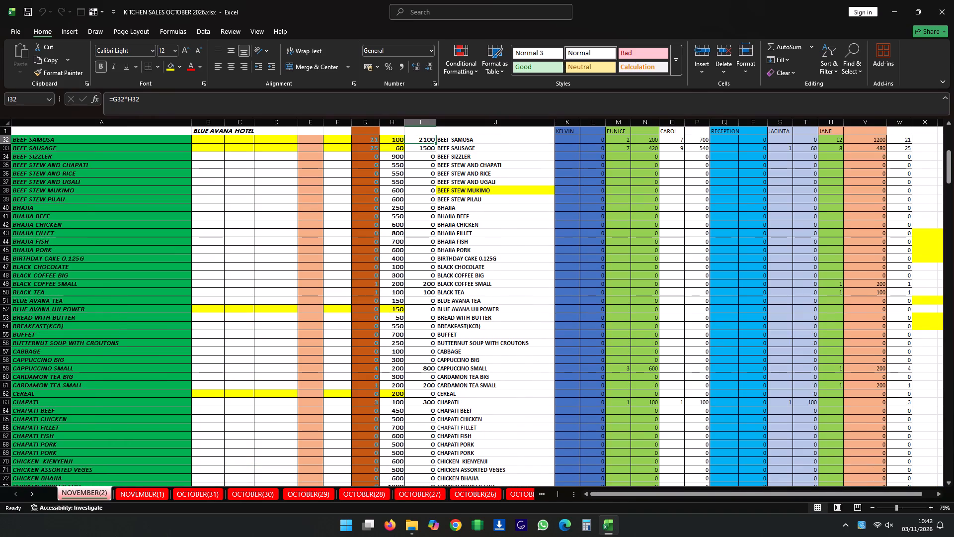
key("Down")
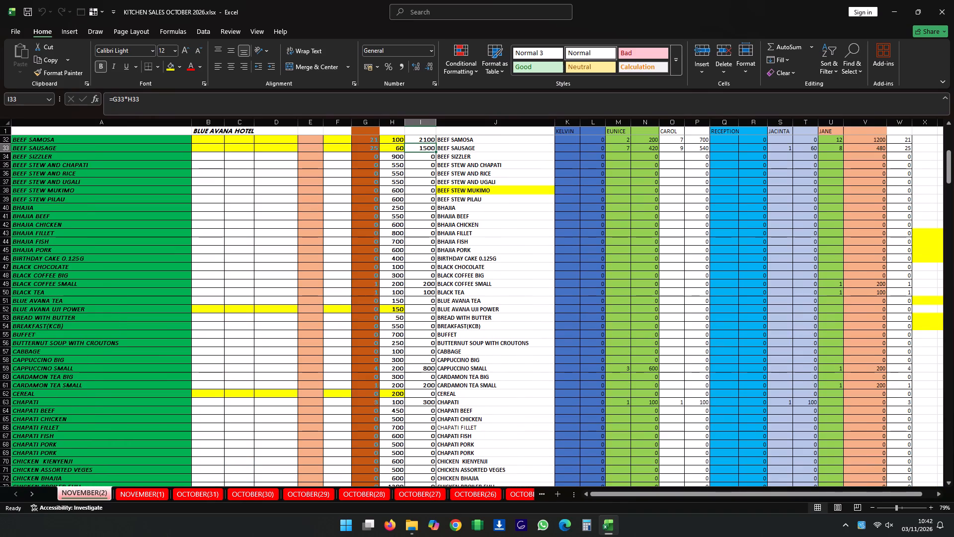
Review the column I sales amounts from BEEF SAUSAGE up through BEEF MUKIMO and the beef chips dishes, returning to BEEF CURLY UGALI.
key("Up")
key("Up")
key("Up")
key("Up")
key("Up")
key("Up")
key("Up")
key("Up")
key("Up")
key("Up")
key("Up")
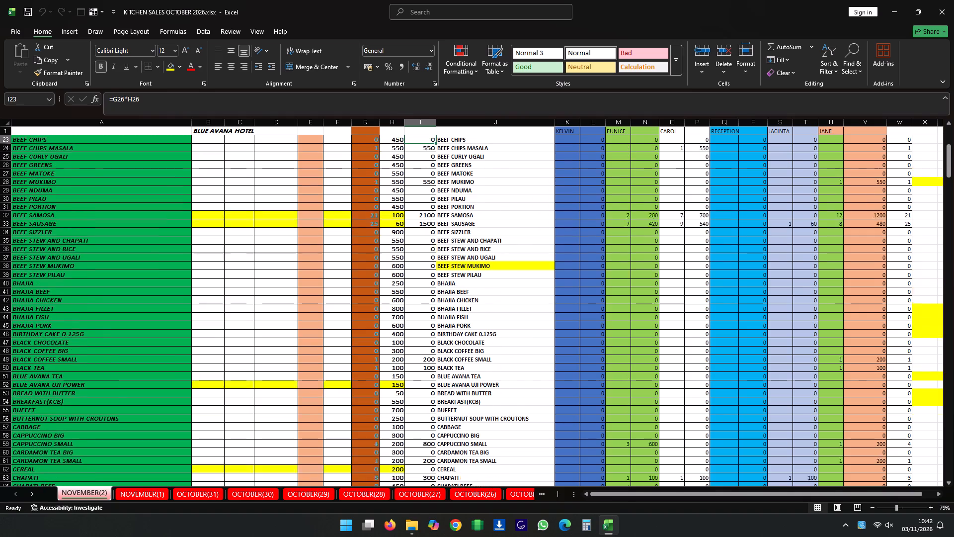
key("Down")
key("Down")
key("Down")
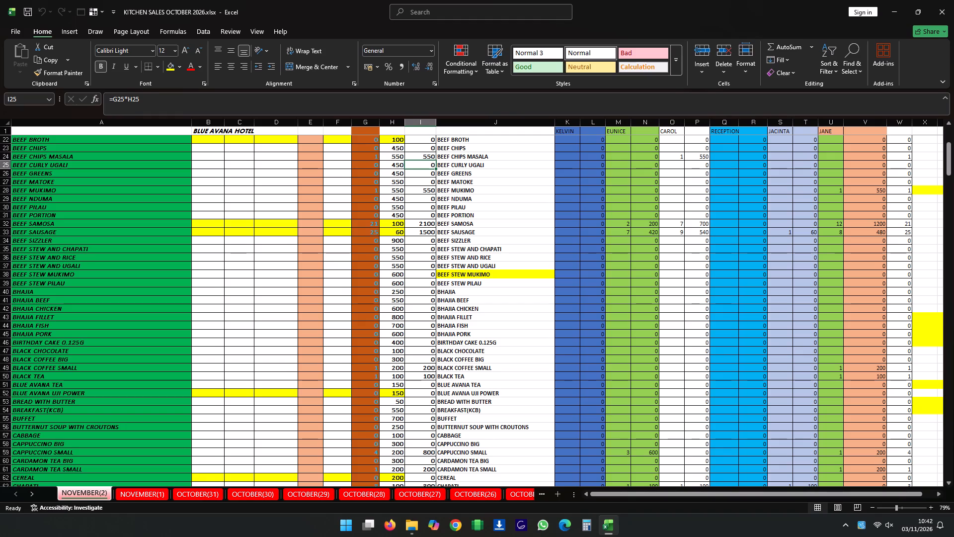
Review the column I sales amounts from BEEF CURLY UGALI up through BACON and ASSORTED VEGES to ASSORTED ICE CREAM.
key("Up")
key("Up")
key("Up")
key("Up")
key("Up")
key("Up")
key("Up")
key("Up")
key("Up")
key("Up")
key("Up")
key("Up")
key("Up")
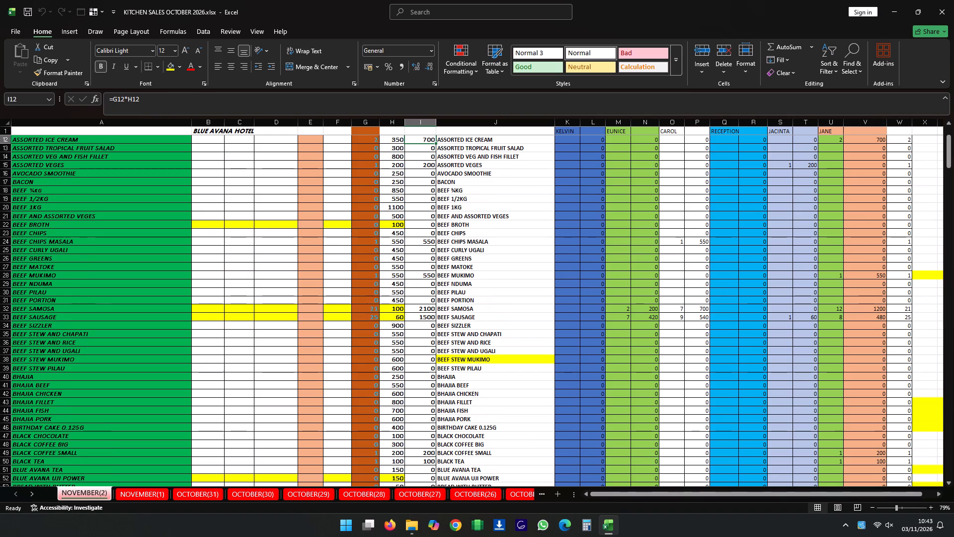
Review the column I sales amounts from ASSORTED ICE CREAM up through AFRICAN TEA and the main courses to the AMOUNT heading.
key("Up")
key("Up")
key("Up")
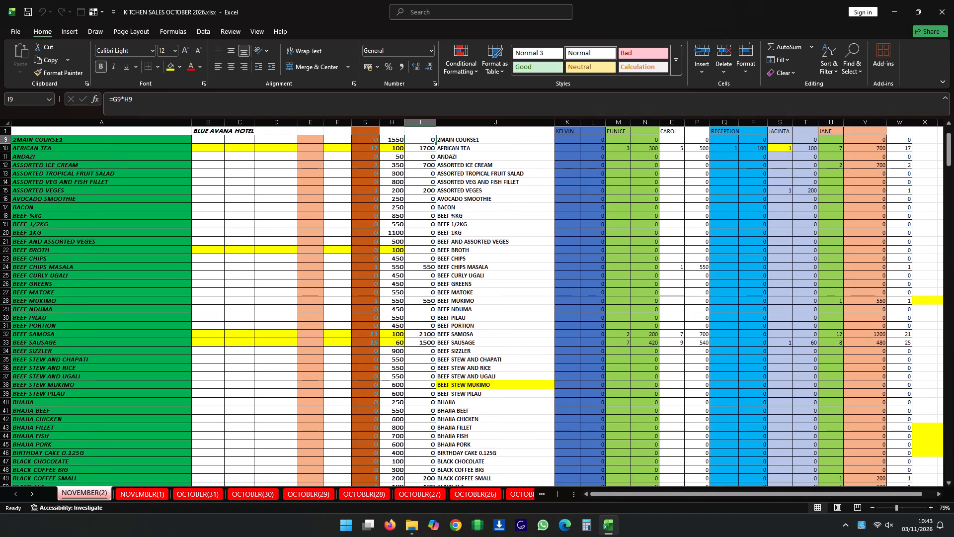
key("Up")
key("Up")
key("Up")
key("Up")
key("Up")
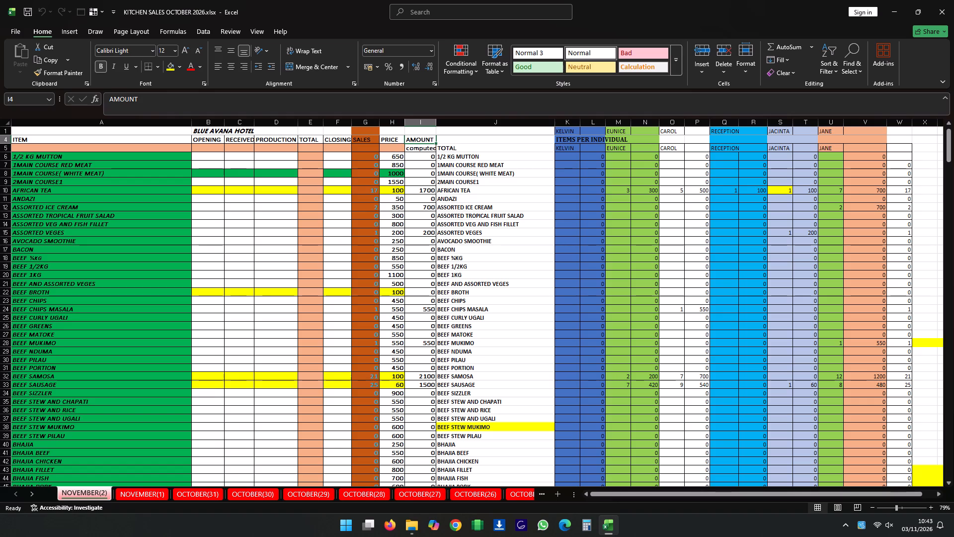
Recheck the column I sales amounts from the AMOUNT heading down to the beef dishes, returning to BEEF CHIPS MASALA.
key("Down")
key("Down")
key("Down")
key("Down")
key("Down")
key("Down")
key("Down")
key("Down")
key("Down")
key("Down")
key("Down")
key("Down")
key("Down")
key("Down")
key("Down")
key("Down")
key("Down")
key("Down")
key("Down")
key("Down")
key("Down")
key("Down")
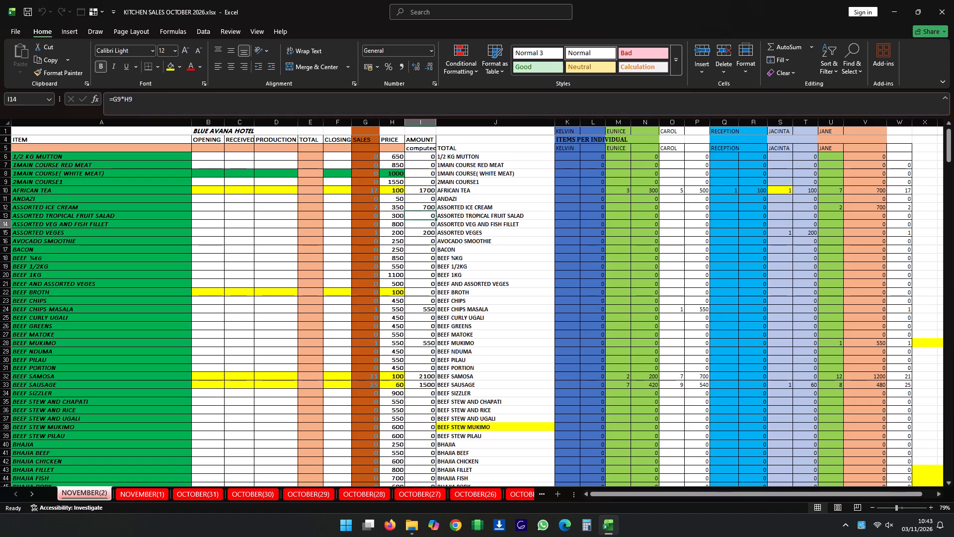
key("Up")
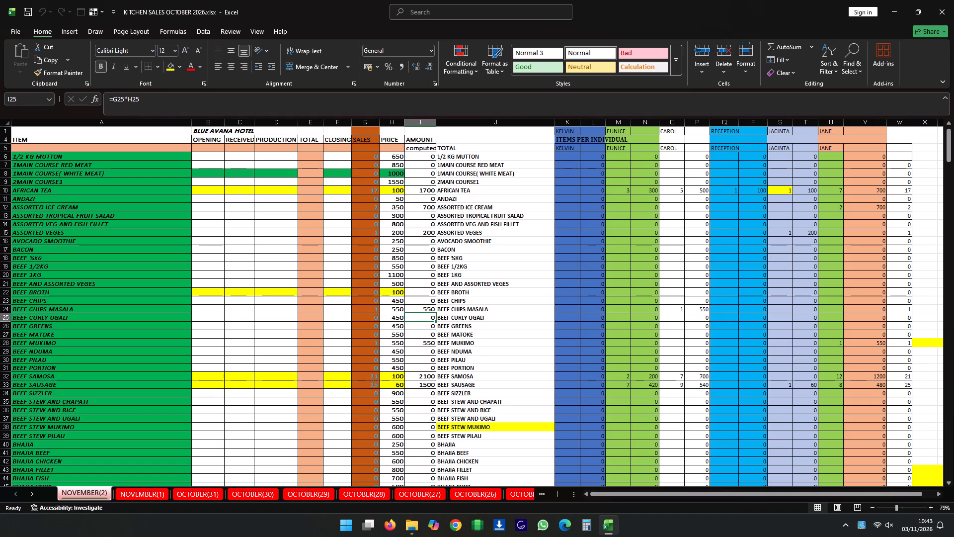
key("Up")
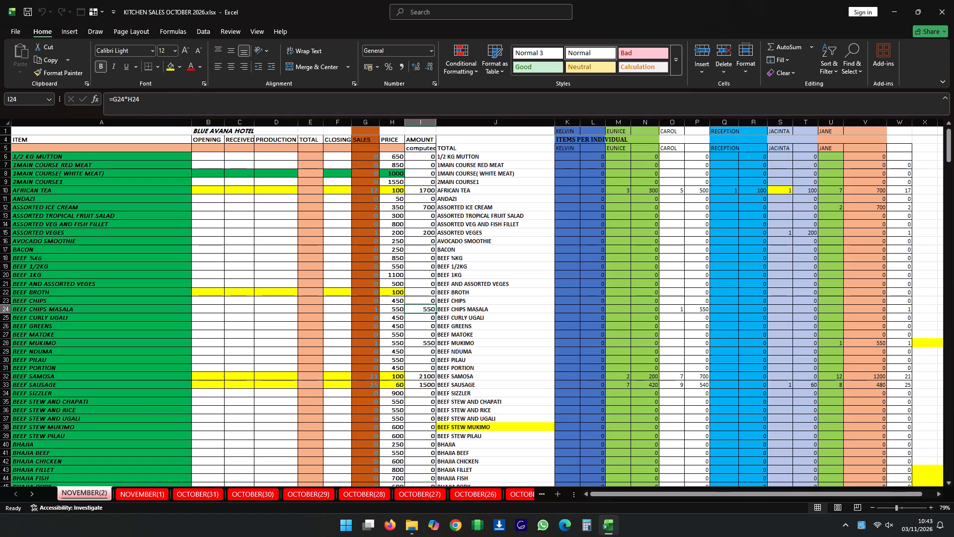
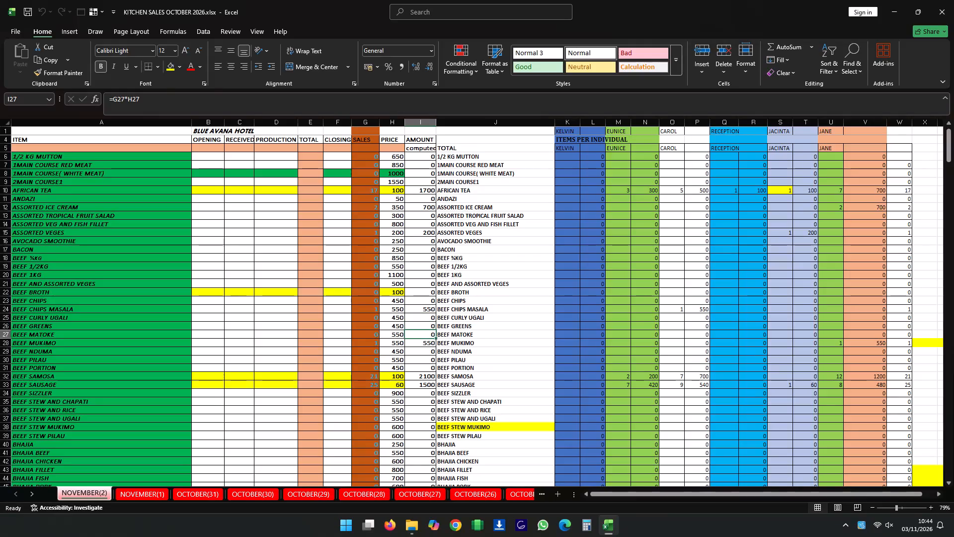
Recheck the column I sales amounts from BEEF MATOKE down through BEEF SAMOSA and BEEF SAUSAGE to BEEF STEW PILAU.
key("Down")
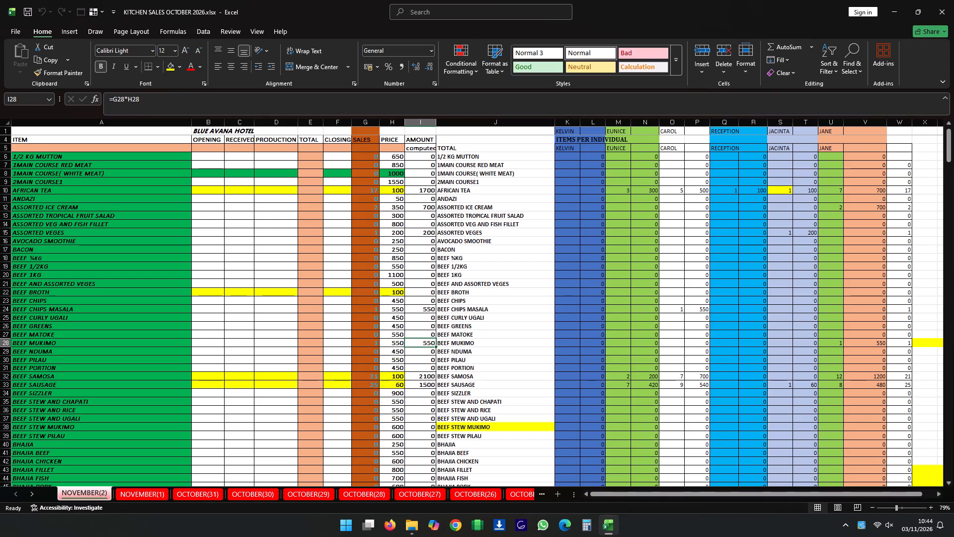
key("Down")
key("Down")
key("Down")
key("Down")
key("Down")
key("Down")
key("Down")
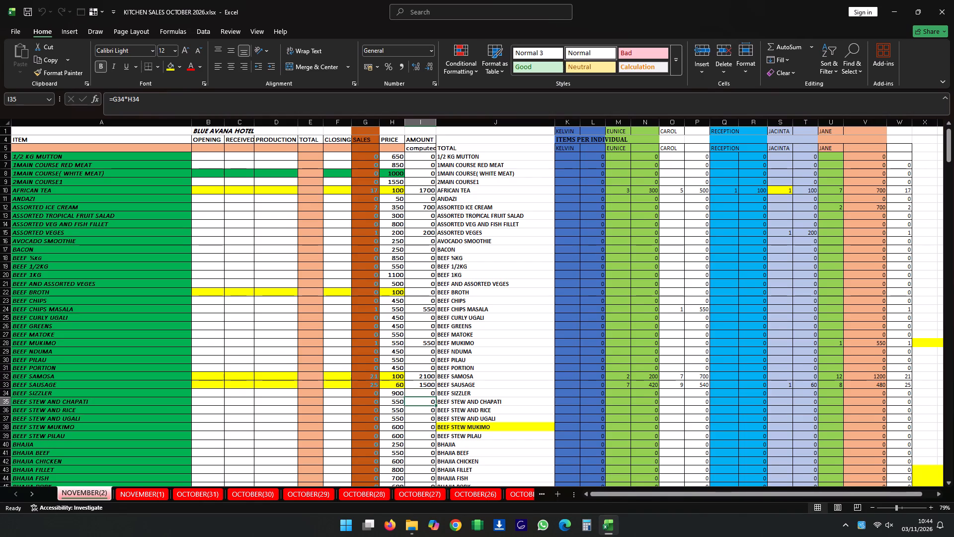
key("Down")
key("Down")
key("Down")
key("Down")
Recheck the column I sales amounts from BHAJIA down through the coffee and tea items to BLUE AVANA UJI POWER.
key("Down")
key("Down")
key("Down")
key("Down")
key("Down")
key("Down")
key("Down")
key("Down")
key("Down")
key("Down")
key("Down")
key("Down")
key("Down")
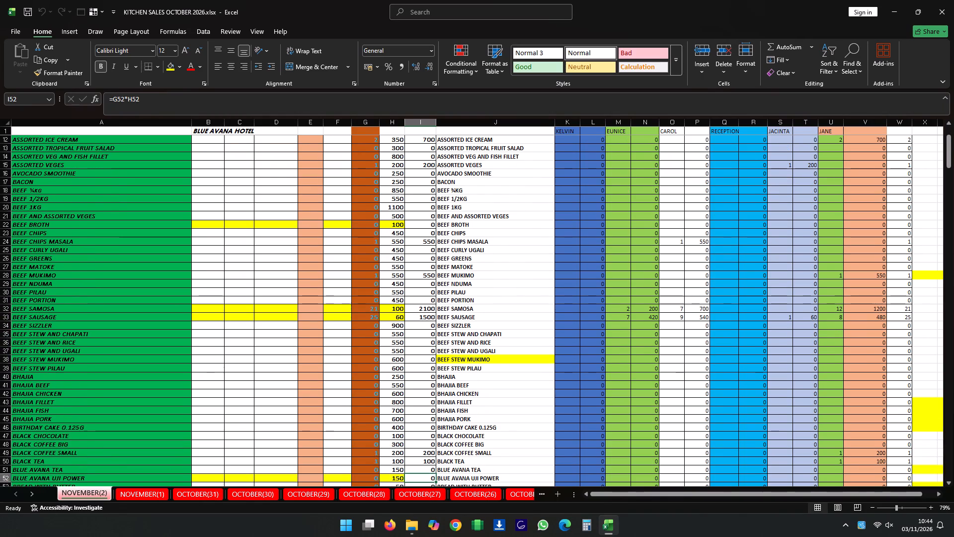
Recheck the column I sales amounts from BREAD WITH BUTTER down through CAPPUCCINO and CHAPATI to the second CHAPATI PORK row.
key("Down")
key("Down")
key("Down")
key("Down")
key("Down")
key("Down")
key("Down")
key("Down")
key("Down")
key("Down")
key("Down")
key("Down")
key("Down")
key("Down")
key("Down")
key("Down")
key("Down")
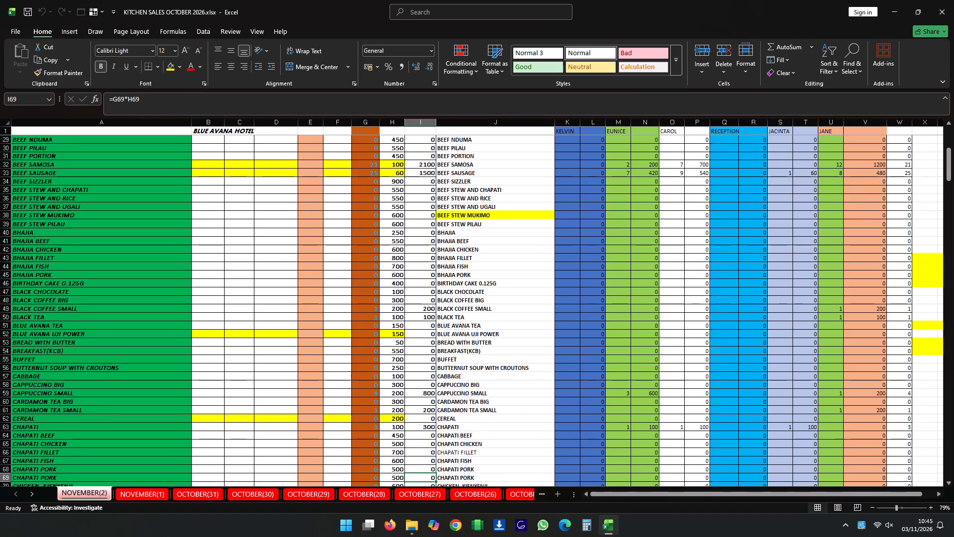
scroll(355, 410, "up", 15)
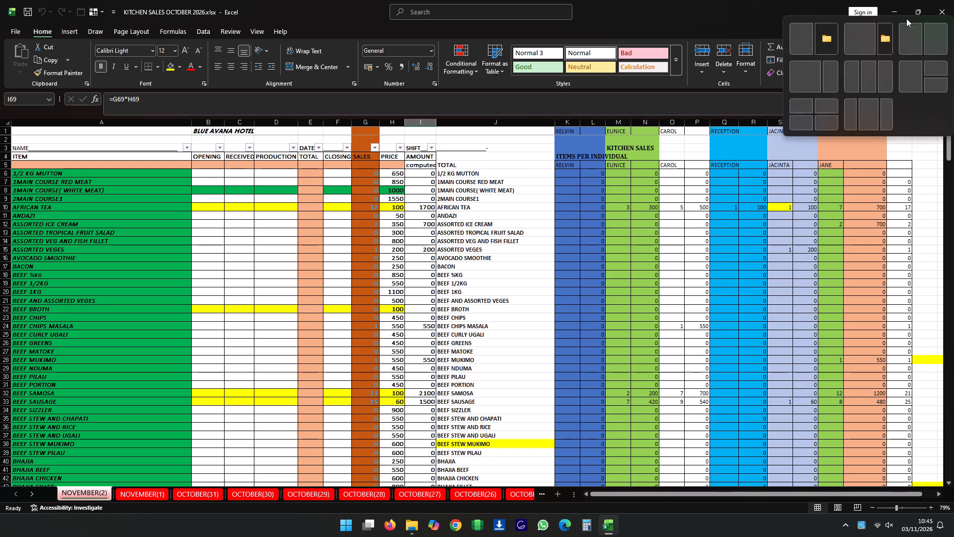
Minimize the kitchen sales workbook and close the OCTOBER 2026 folder window to clear the desktop.
left_click(898, 10)
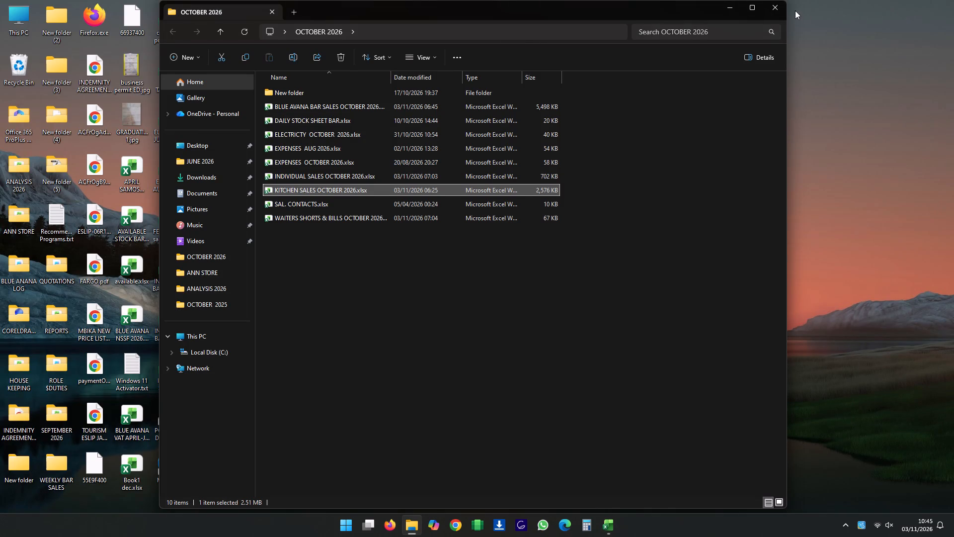
left_click(779, 7)
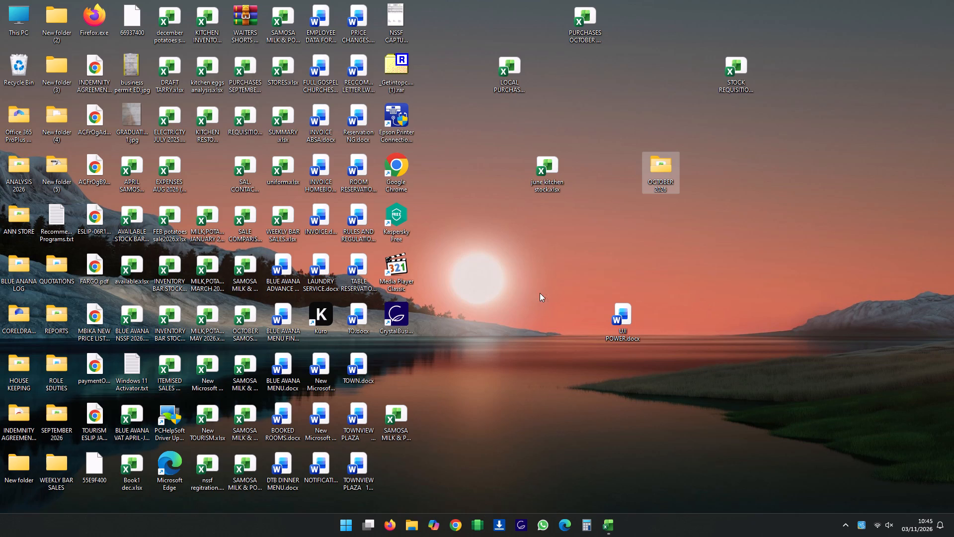
Reopen the OCTOBER 2026 folder from the desktop to look over its files, and close it again.
triple_click(660, 172)
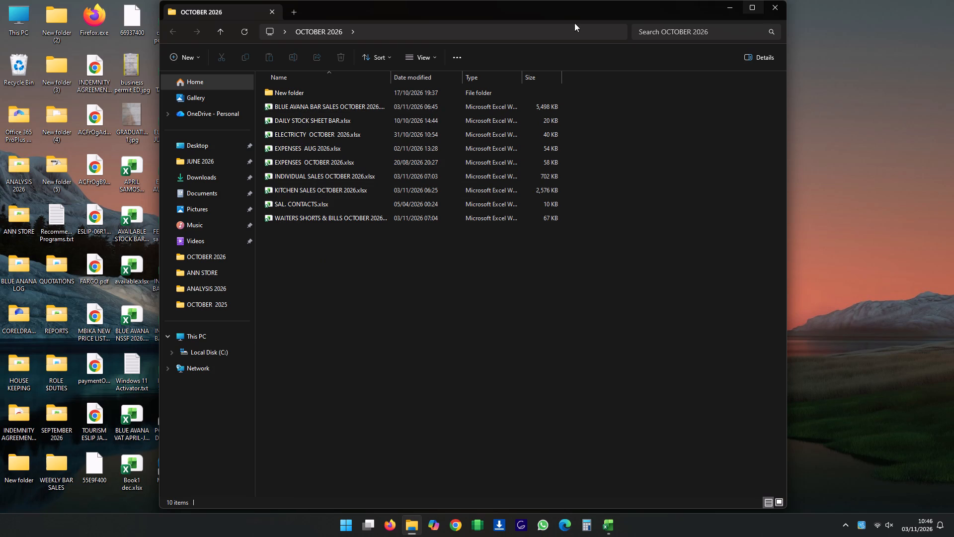
left_click(774, 7)
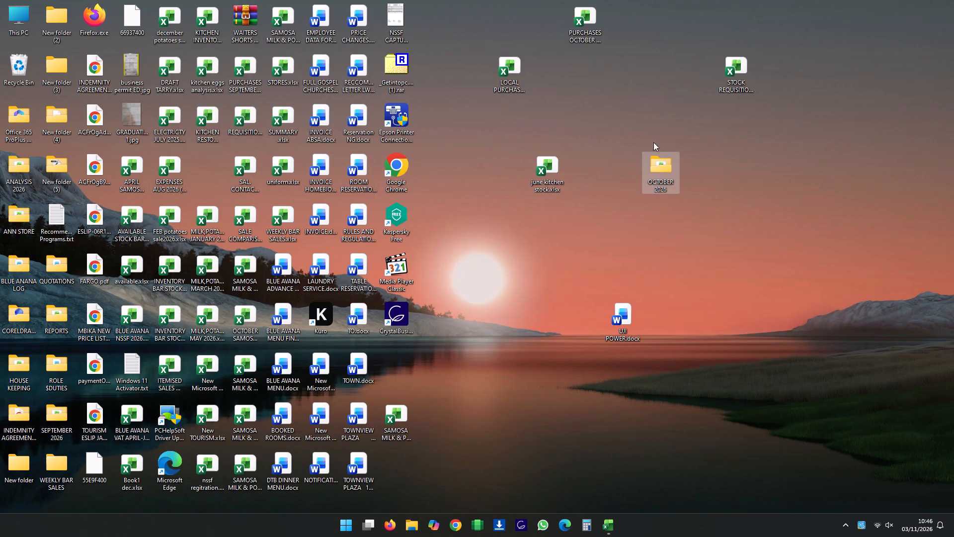
Search Windows for "BOOK" and open the Book.xlsx document.
double_click(347, 530)
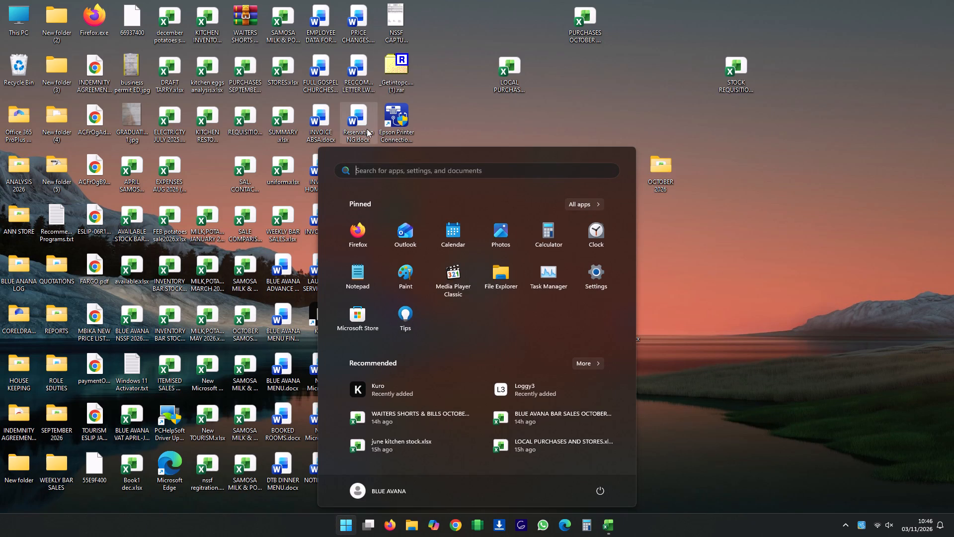
left_click(361, 169)
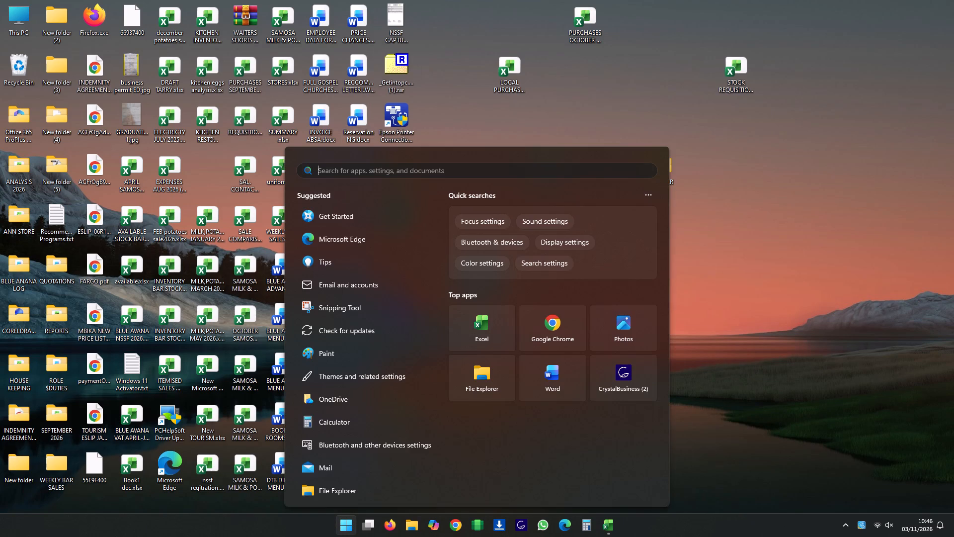
key("b")
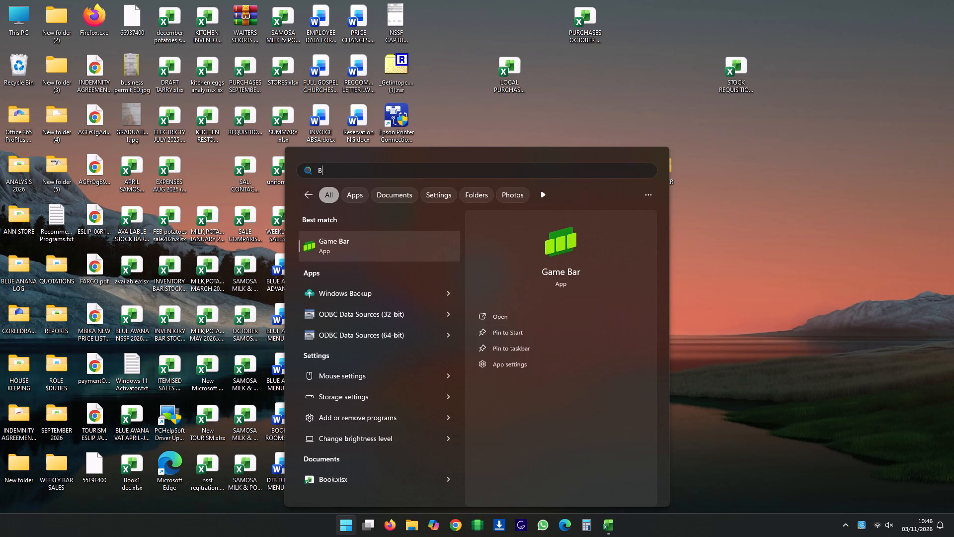
key("o")
key("o")
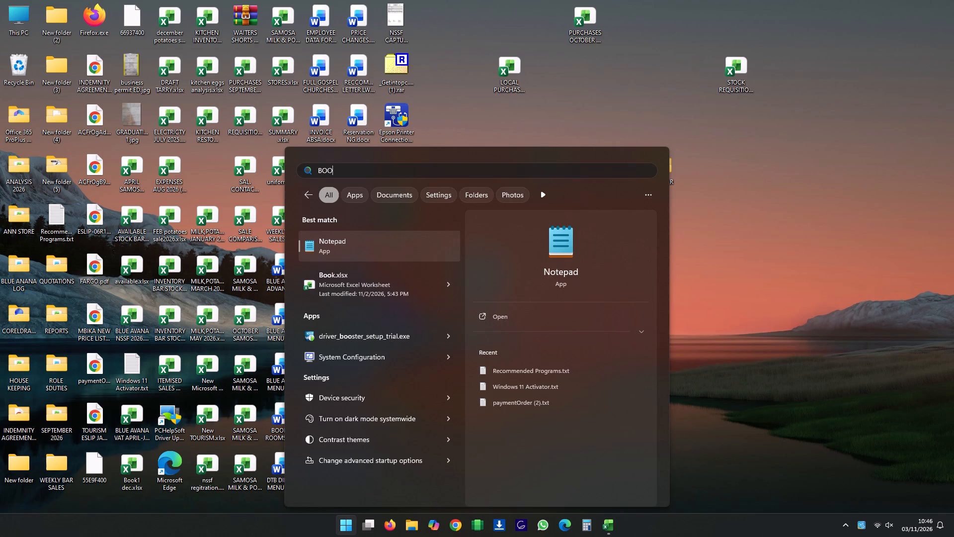
key("k")
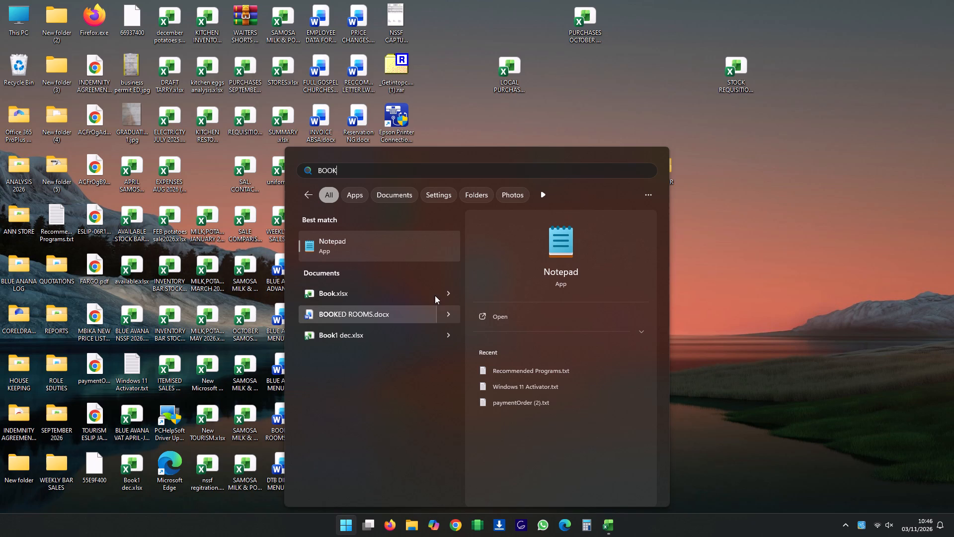
left_click(397, 300)
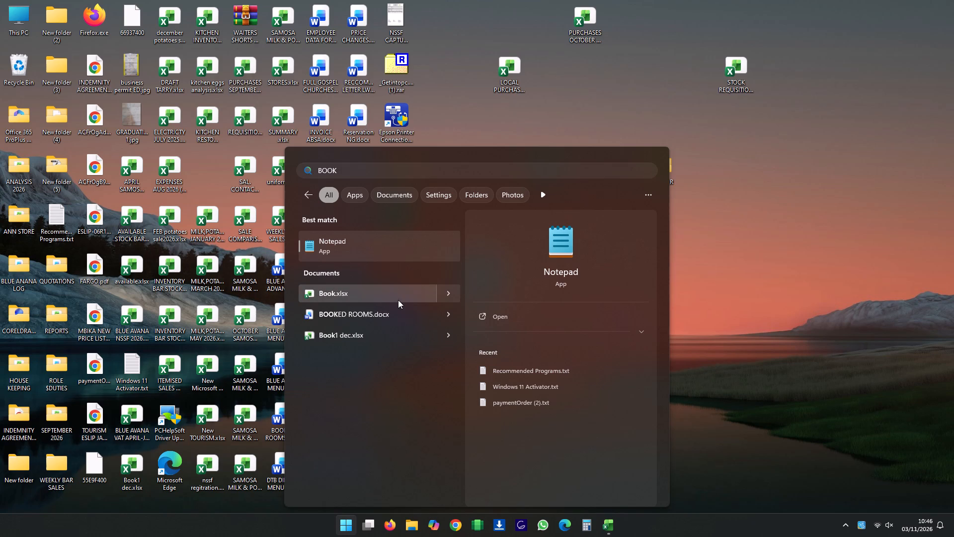
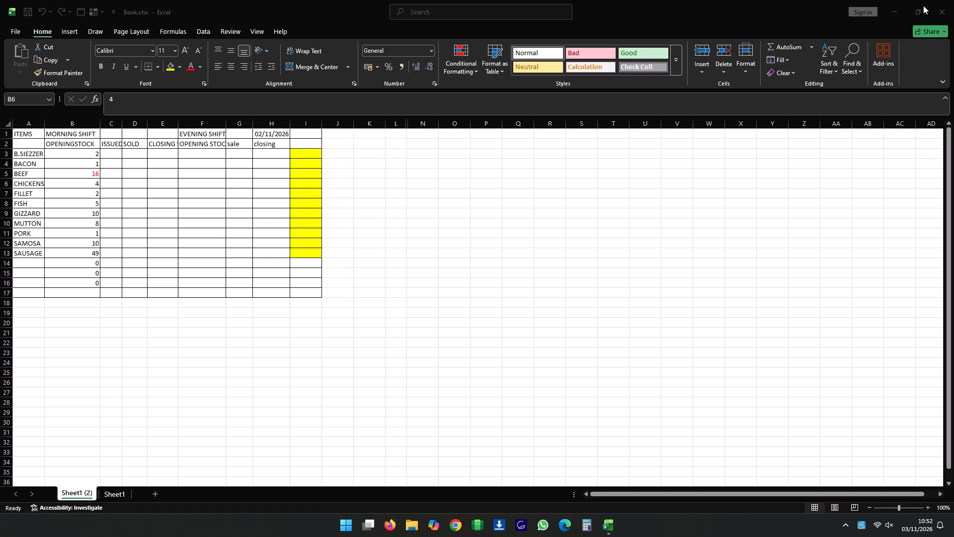
Minimize the Book.xlsx workbook and return to the KITCHEN SALES OCTOBER 2026 workbook.
left_click(896, 9)
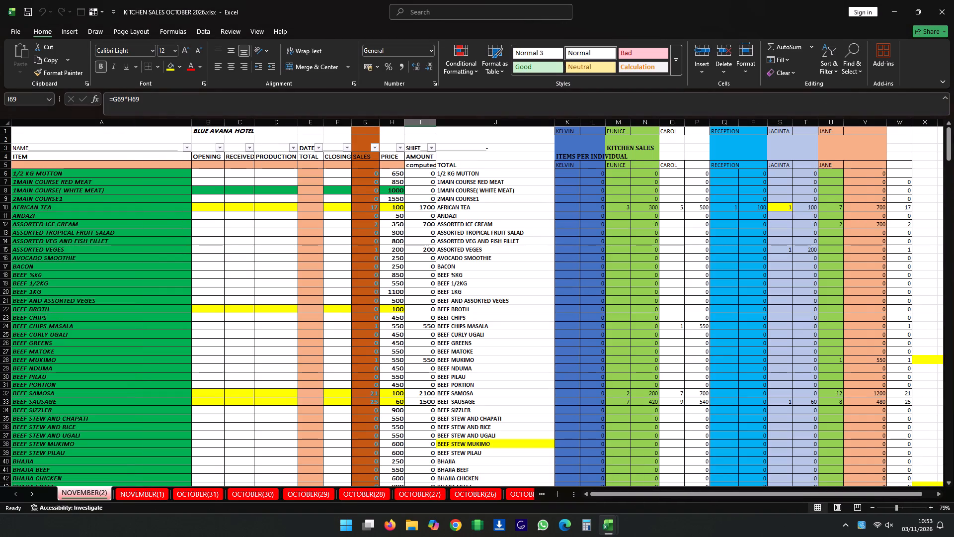
Review the column I sales amounts on NOVEMBER(2) from the first items down to the CHICKEN CHIPS amount in I74.
scroll(409, 452, "down", 3)
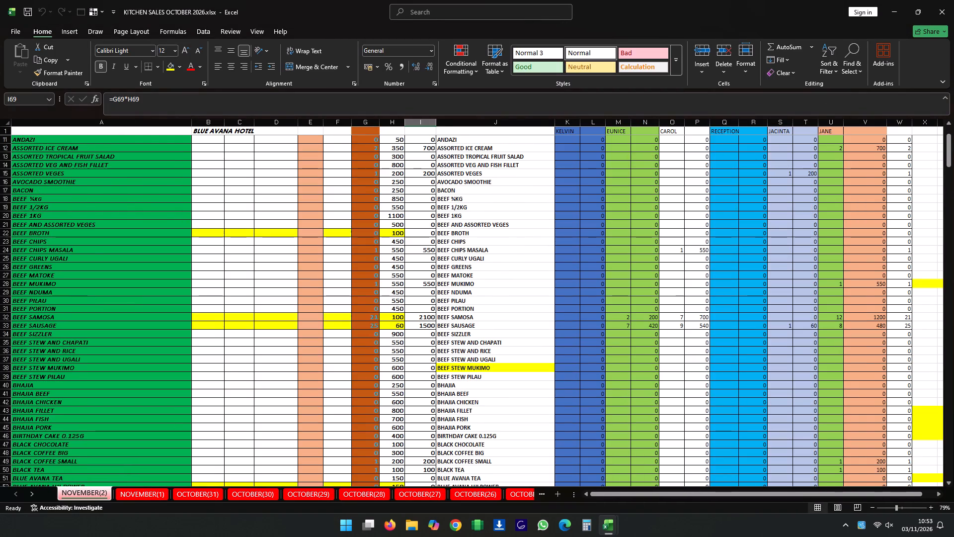
scroll(413, 454, "down", 2)
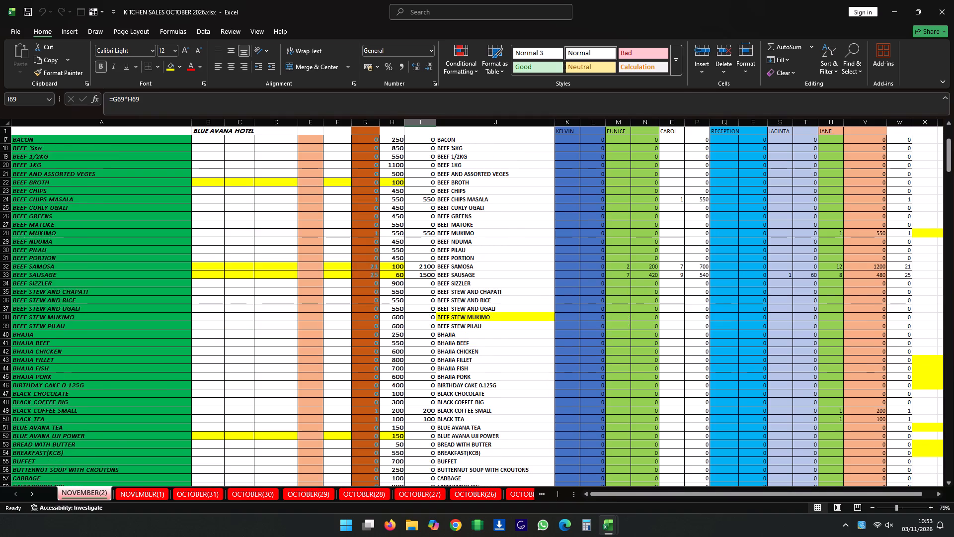
scroll(413, 454, "down", 4)
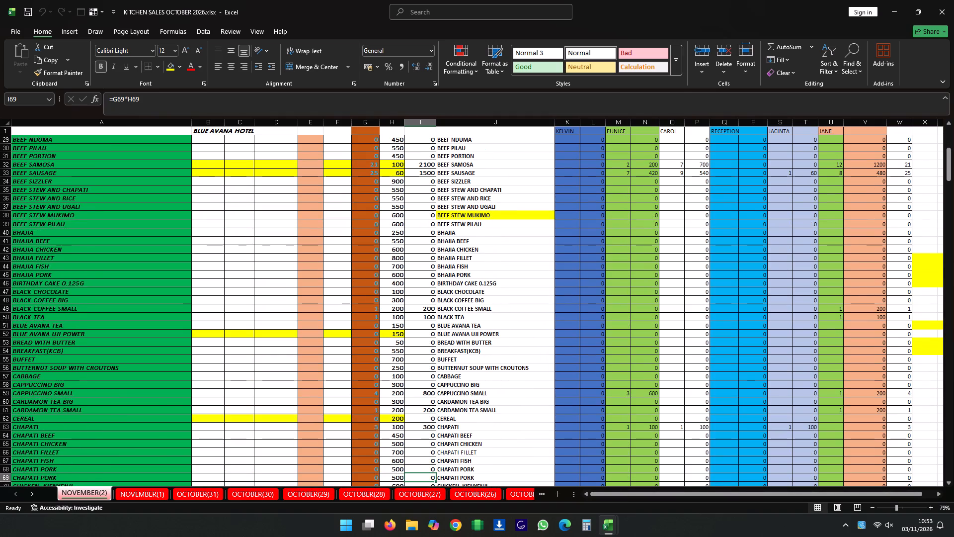
scroll(414, 453, "down", 2)
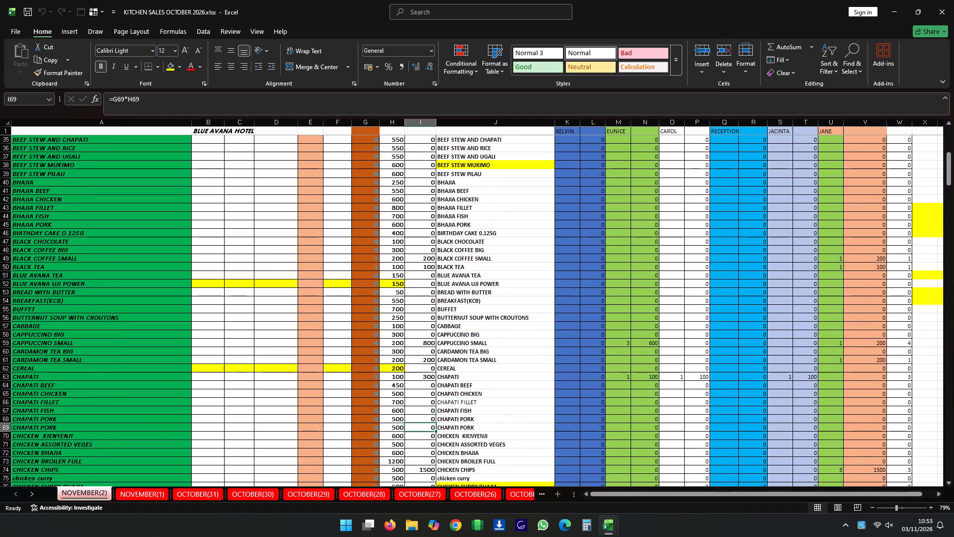
left_click(427, 470)
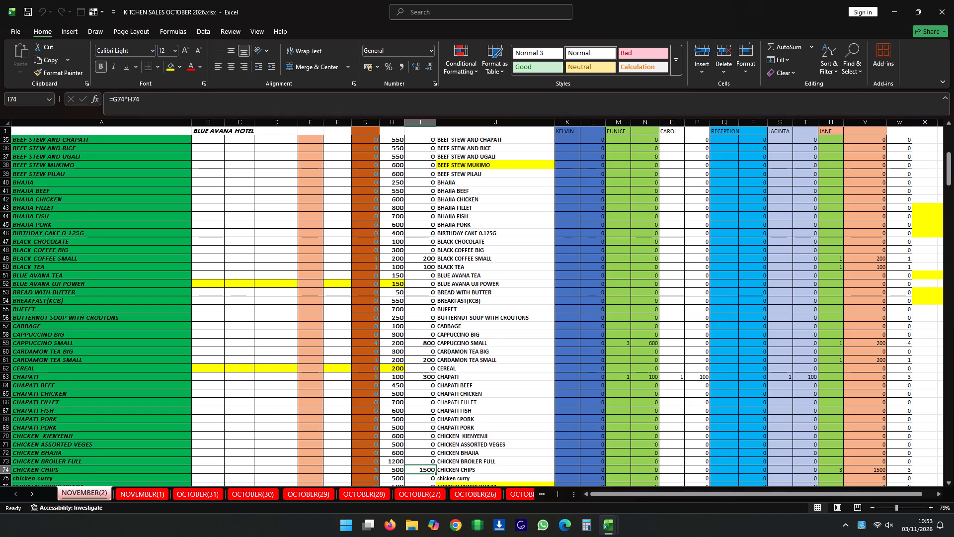
Examine the column I amounts and per-person sales from CHICKEN CHIPS down through CHIPS and the fish dishes to HALF CHICKEN KIENYEJI.
scroll(432, 458, "down", 3)
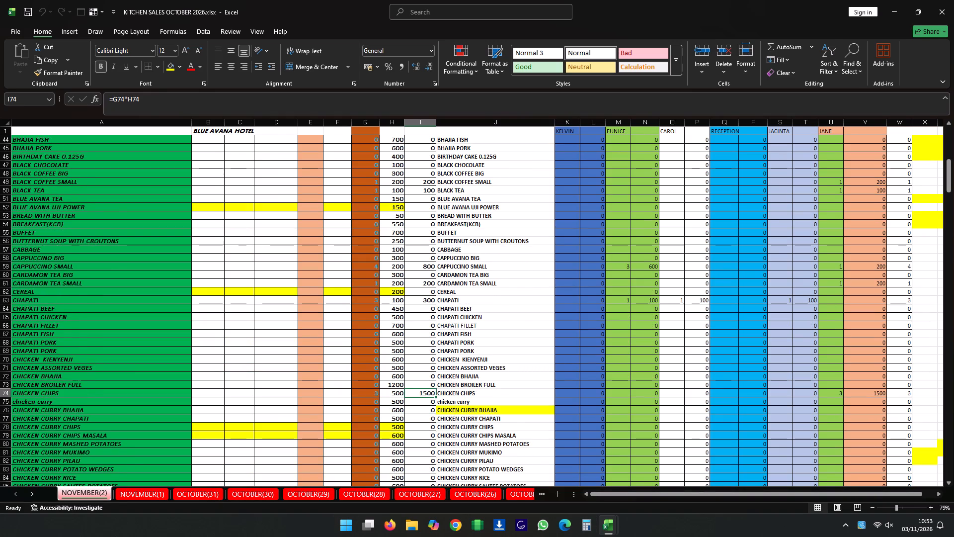
scroll(432, 458, "down", 6)
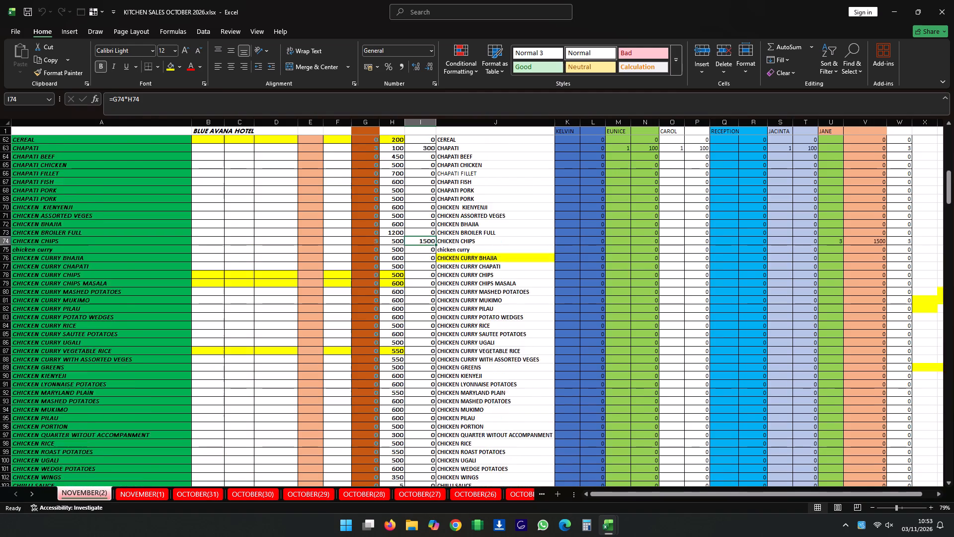
scroll(432, 458, "down", 5)
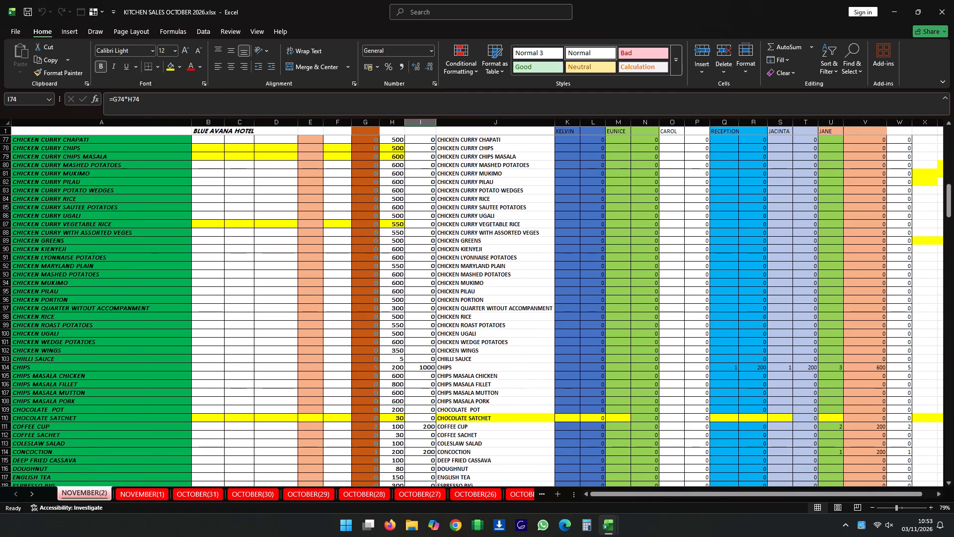
scroll(432, 458, "down", 4)
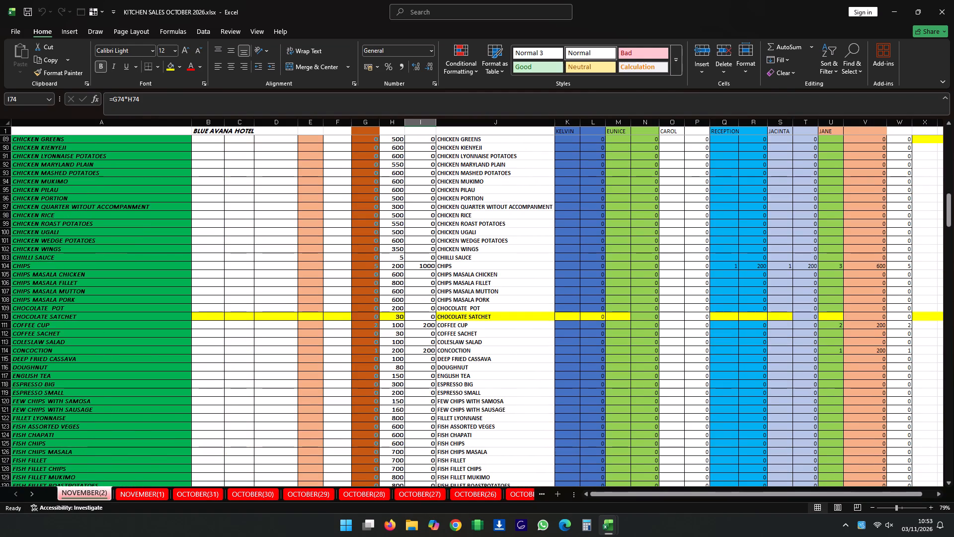
scroll(424, 450, "down", 9)
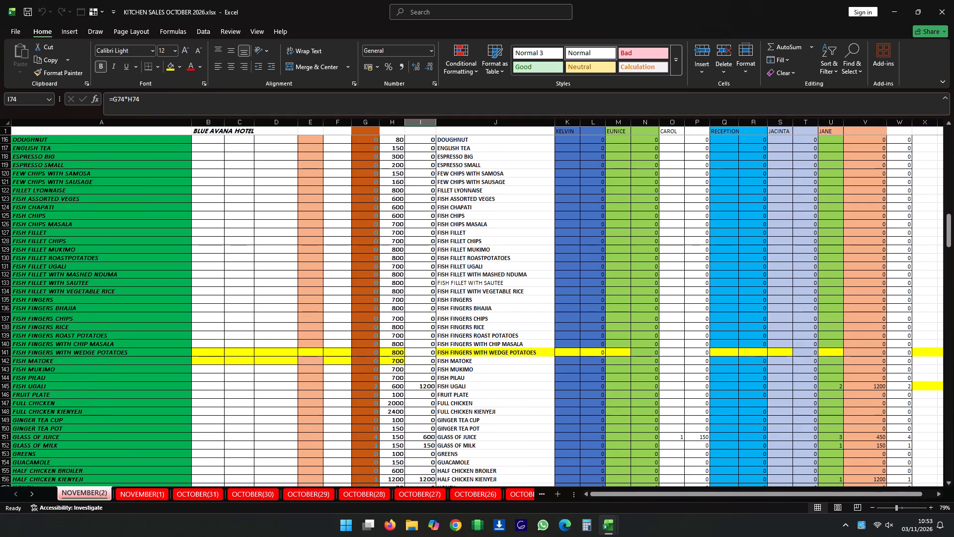
Examine the column I amounts and per-person sales from HONEY through the mashed potato, MINJI STEW, mutton, pork and roast potato items.
scroll(424, 451, "down", 1)
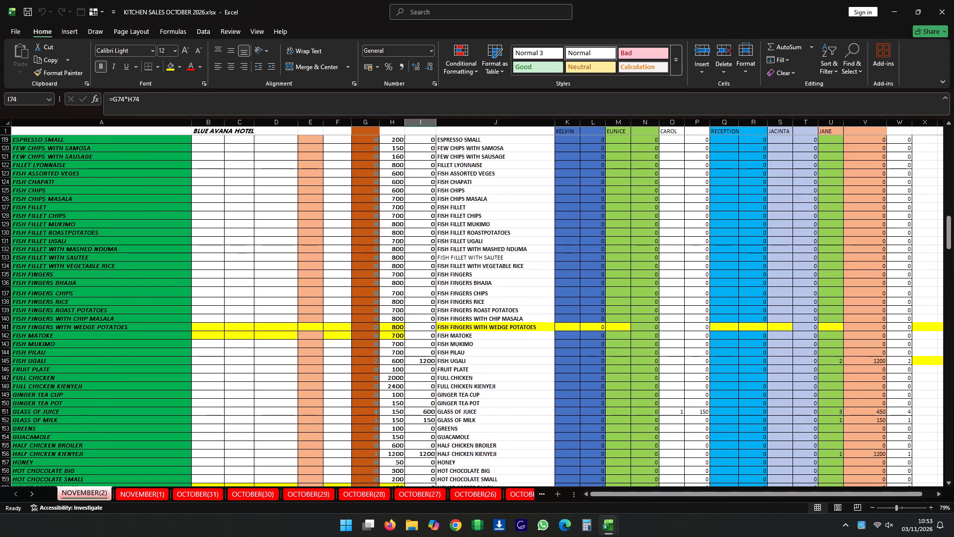
scroll(429, 447, "down", 8)
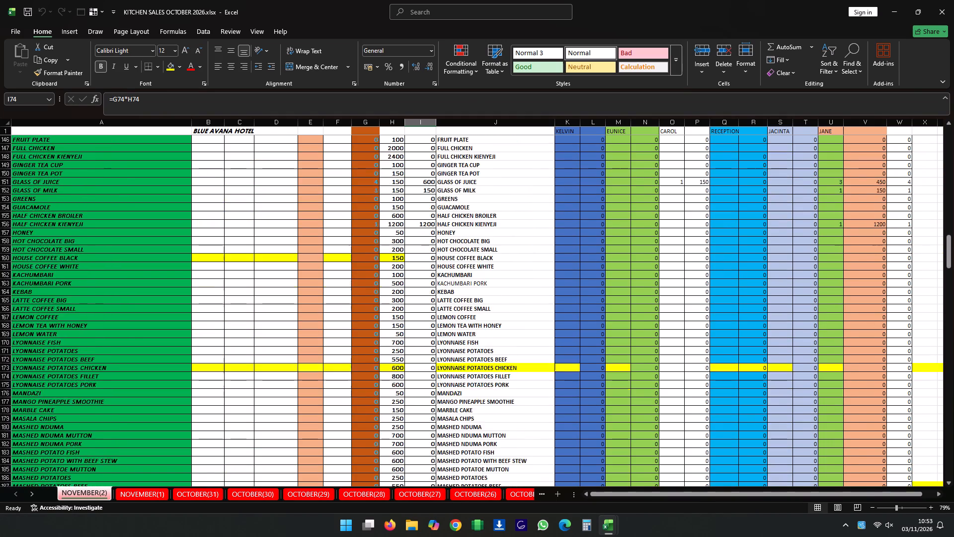
scroll(429, 447, "down", 7)
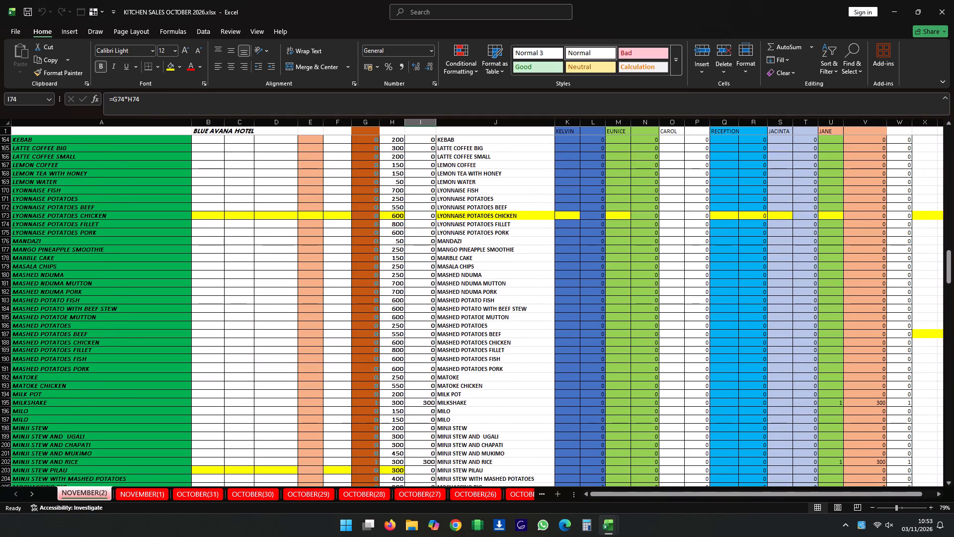
scroll(429, 447, "down", 4)
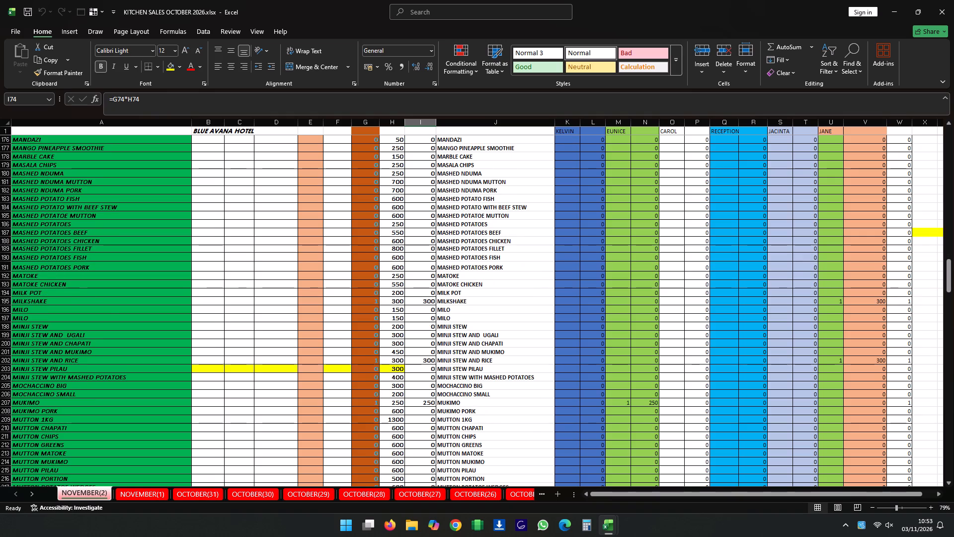
scroll(429, 447, "down", 6)
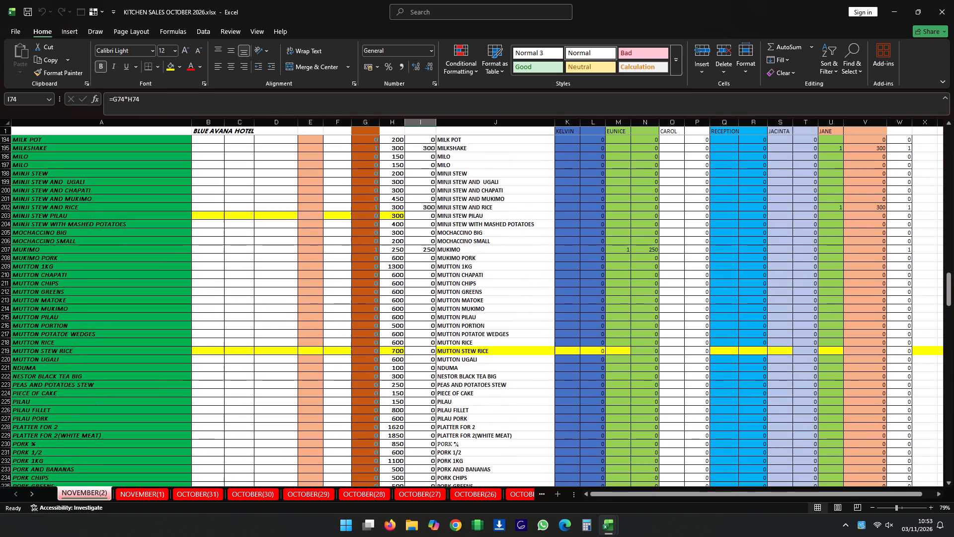
scroll(429, 447, "down", 8)
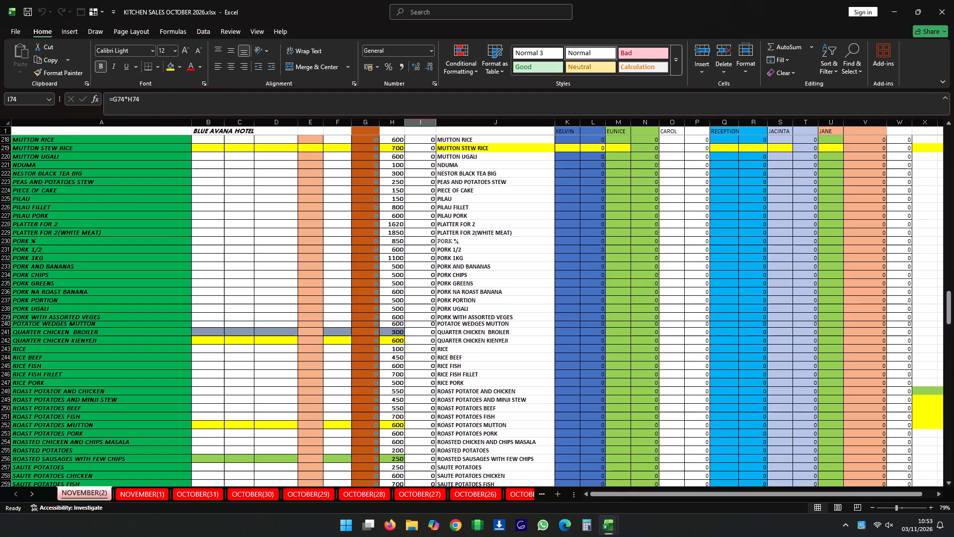
Examine the amounts from the saute potato items through TEA, UGALI and the breakfast rows, and select the WEDGE POTATOES CHICKEN amount in I300.
scroll(429, 447, "down", 7)
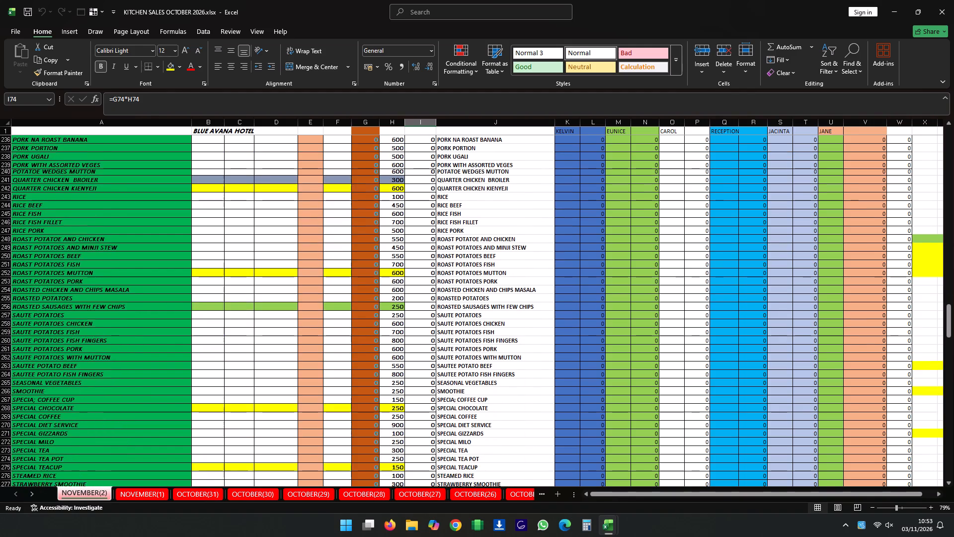
scroll(429, 447, "down", 2)
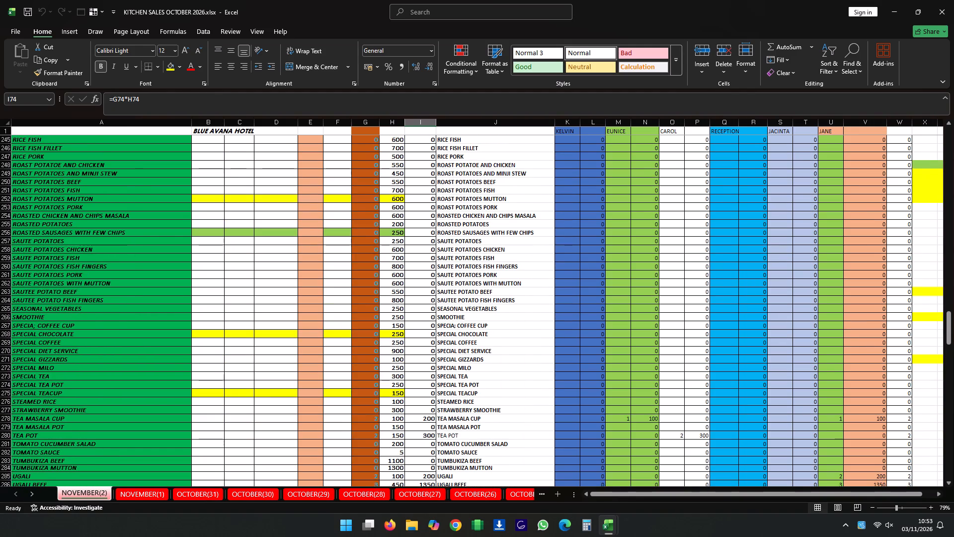
scroll(429, 447, "down", 3)
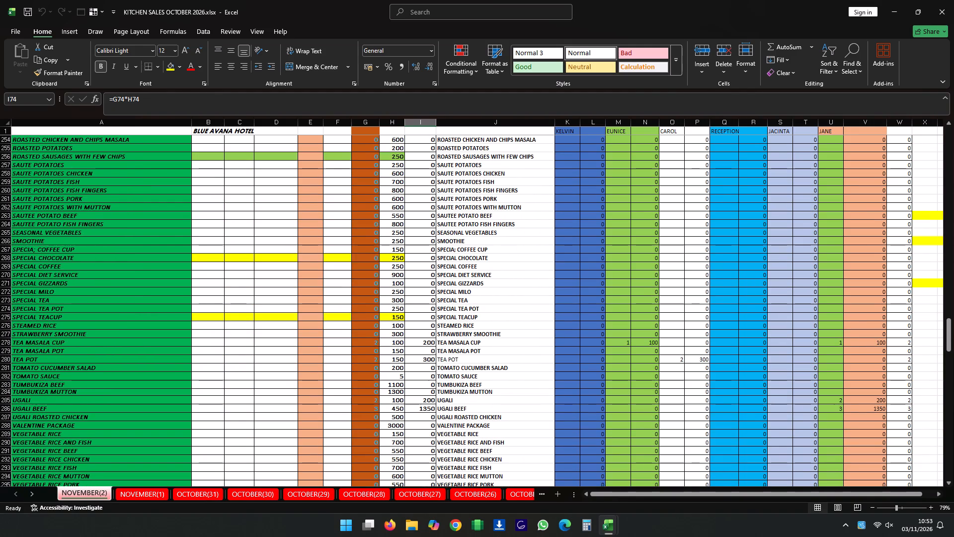
scroll(429, 447, "down", 2)
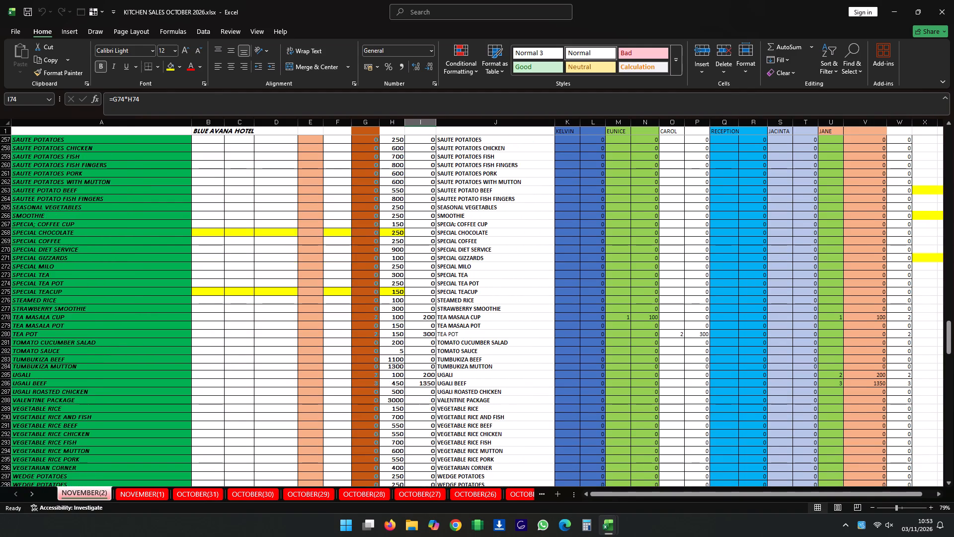
scroll(429, 447, "down", 2)
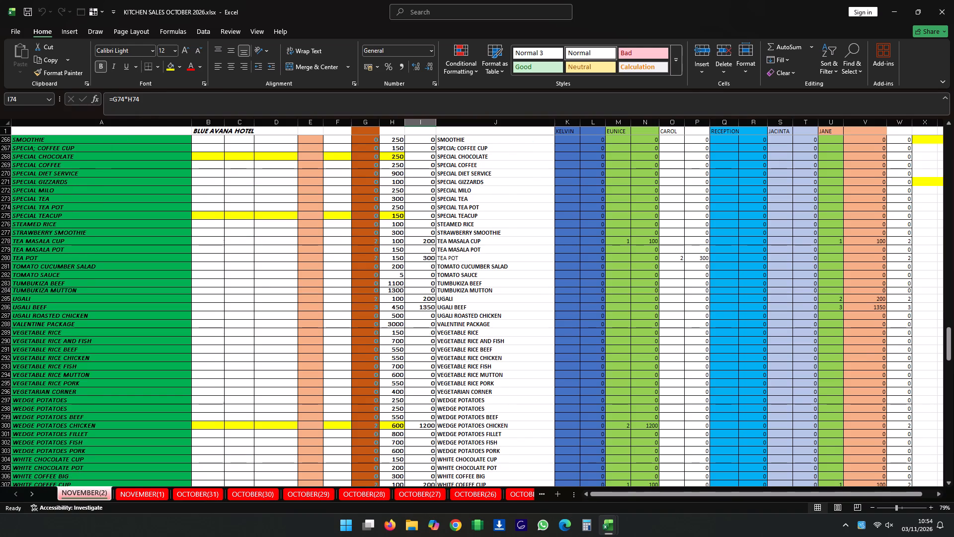
scroll(429, 447, "down", 3)
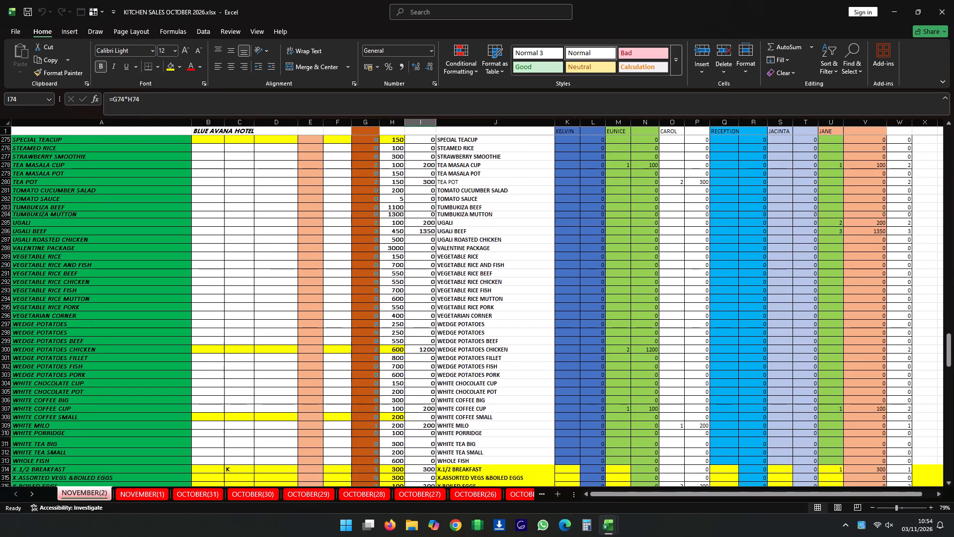
scroll(429, 447, "down", 1)
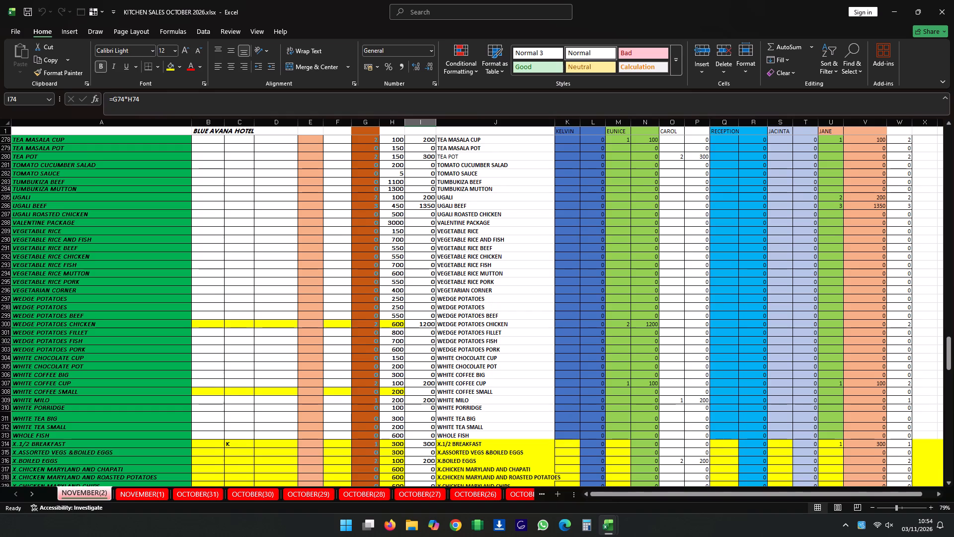
left_click(412, 320)
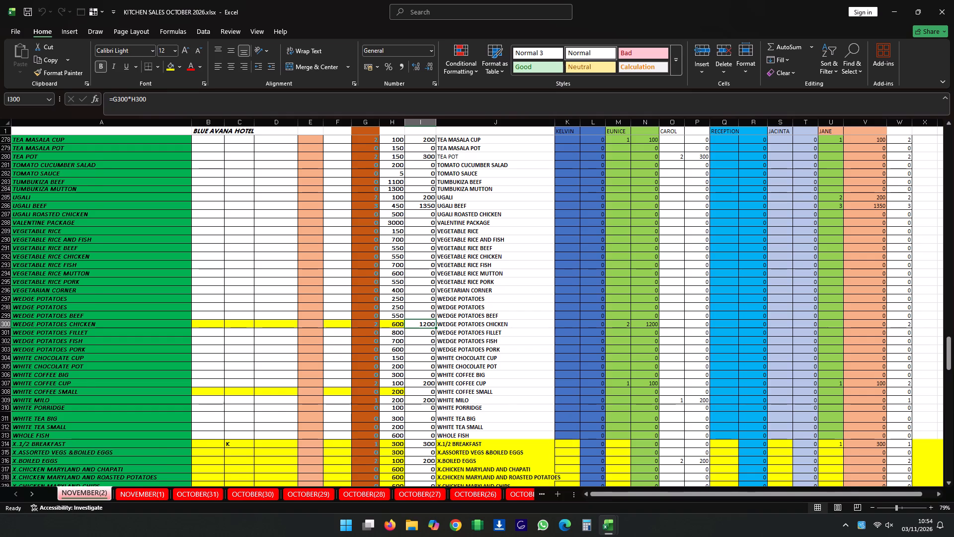
Go back up the item list to recheck the early rows, and select the BEEF SAUSAGE amount in I33.
scroll(459, 340, "up", 13)
scroll(445, 300, "up", 7)
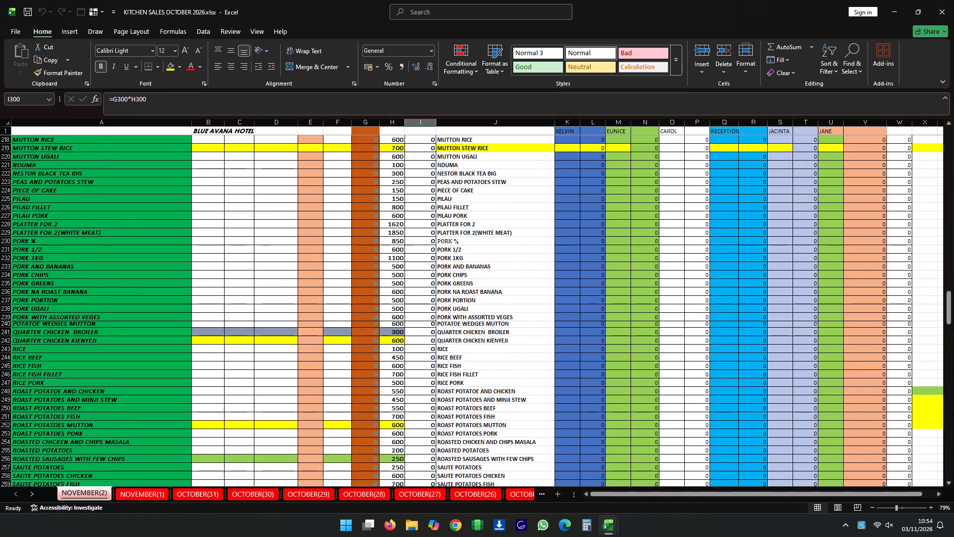
scroll(445, 298, "up", 17)
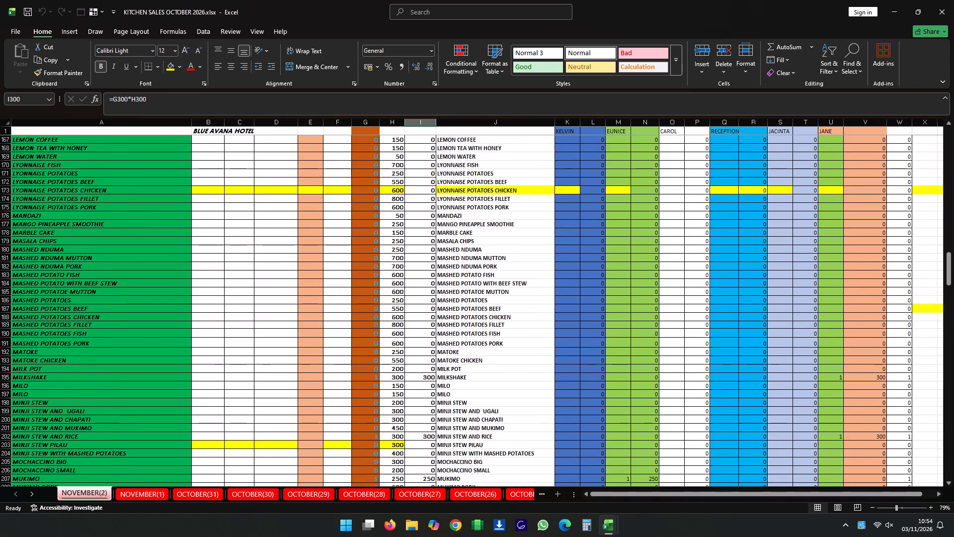
scroll(445, 298, "up", 9)
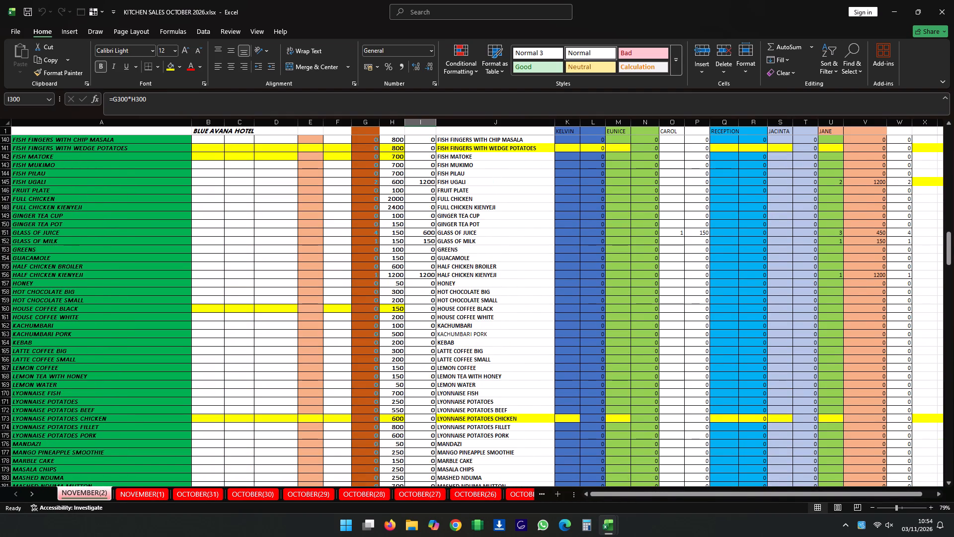
scroll(445, 298, "up", 17)
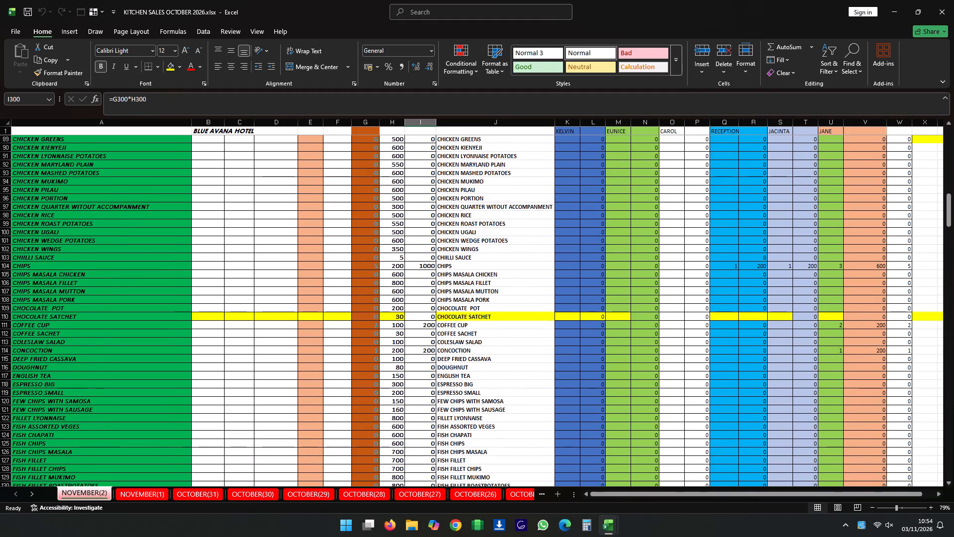
scroll(445, 298, "up", 13)
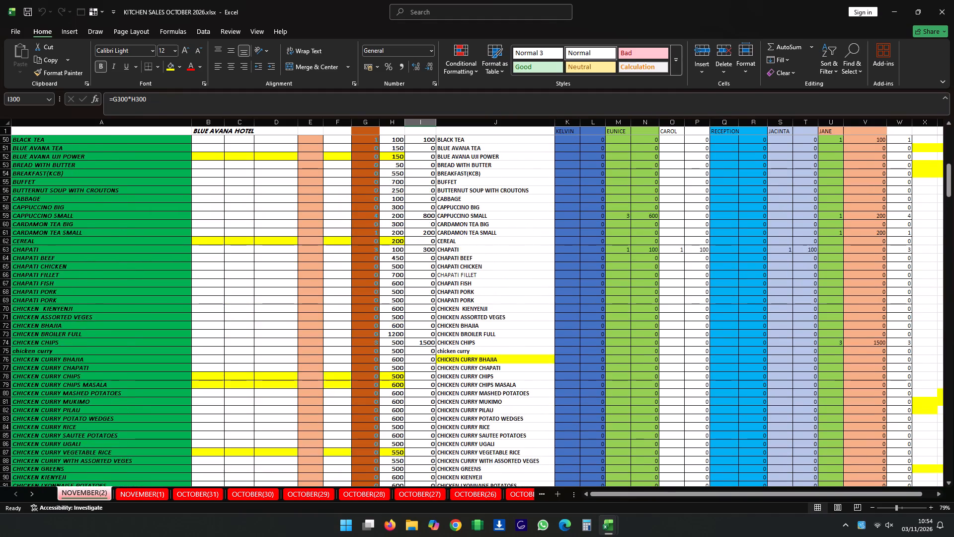
scroll(445, 298, "up", 13)
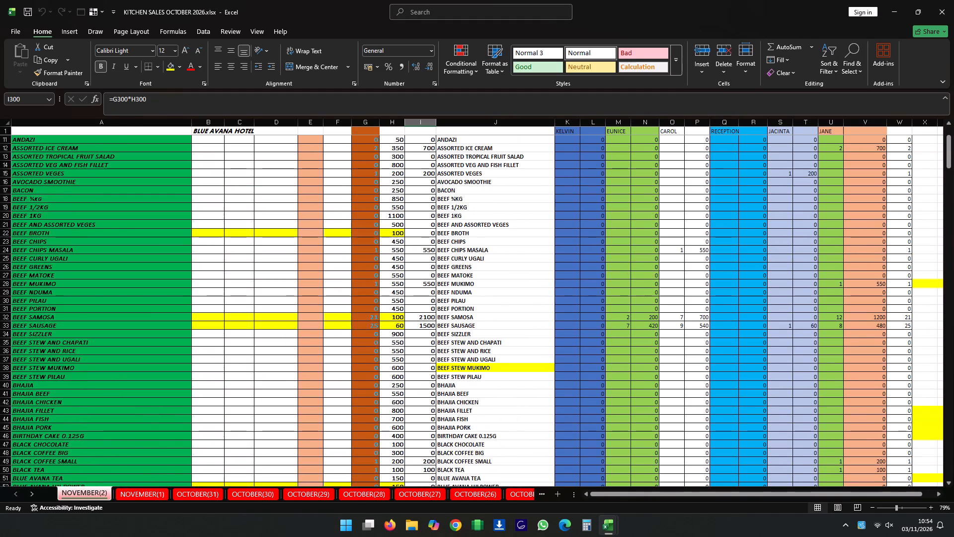
scroll(445, 298, "up", 1)
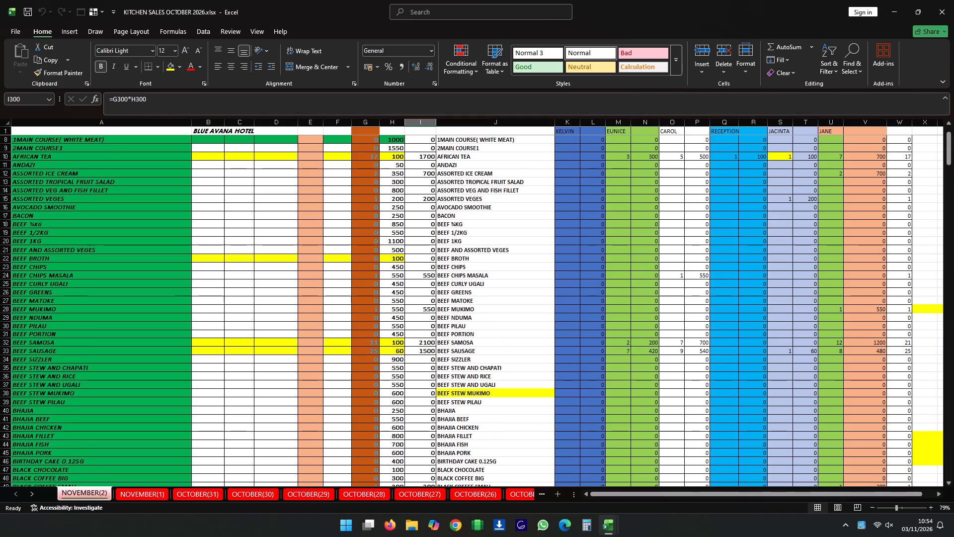
left_click(420, 353)
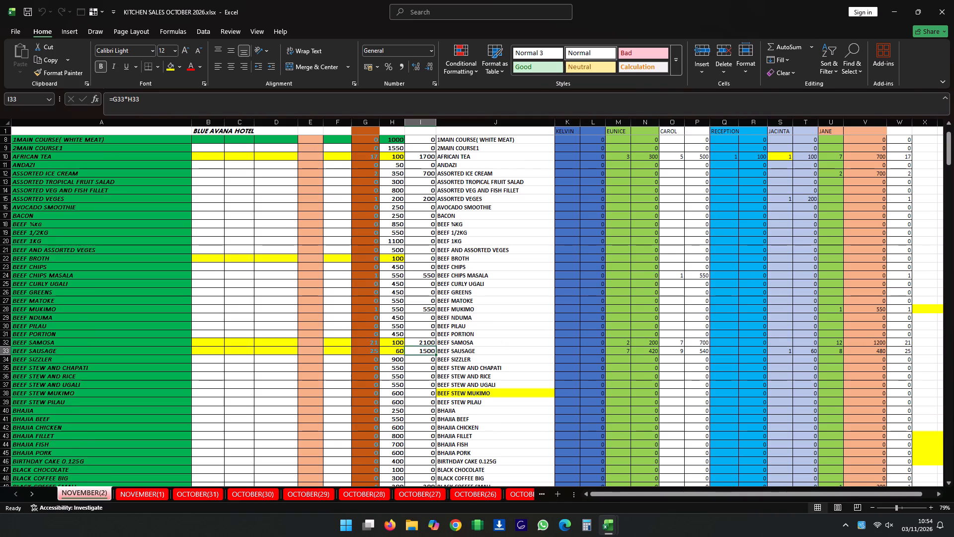
Examine the column I amounts and per-person sales from the beef stew rows down through the chicken, chips, juice, mutton and pork items.
scroll(419, 353, "down", 9)
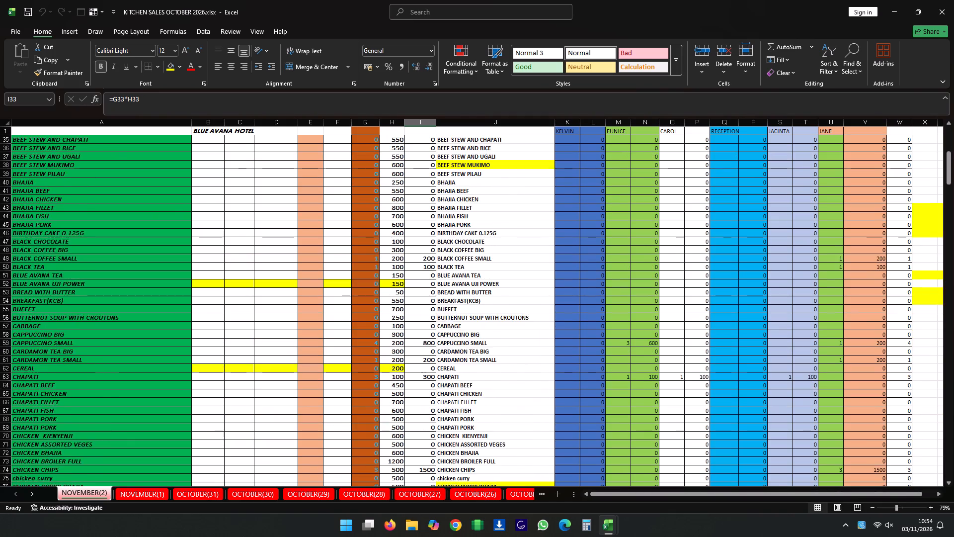
scroll(417, 352, "down", 18)
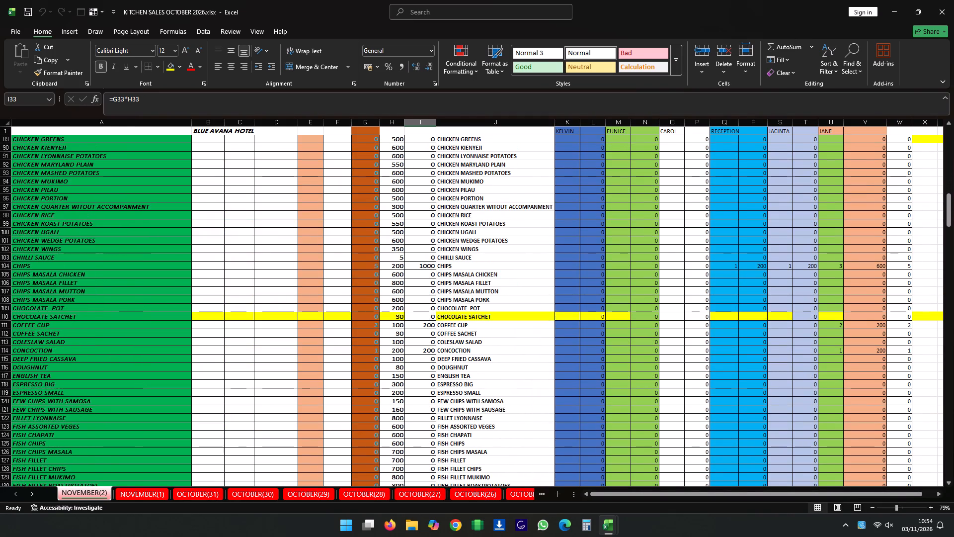
scroll(417, 352, "down", 20)
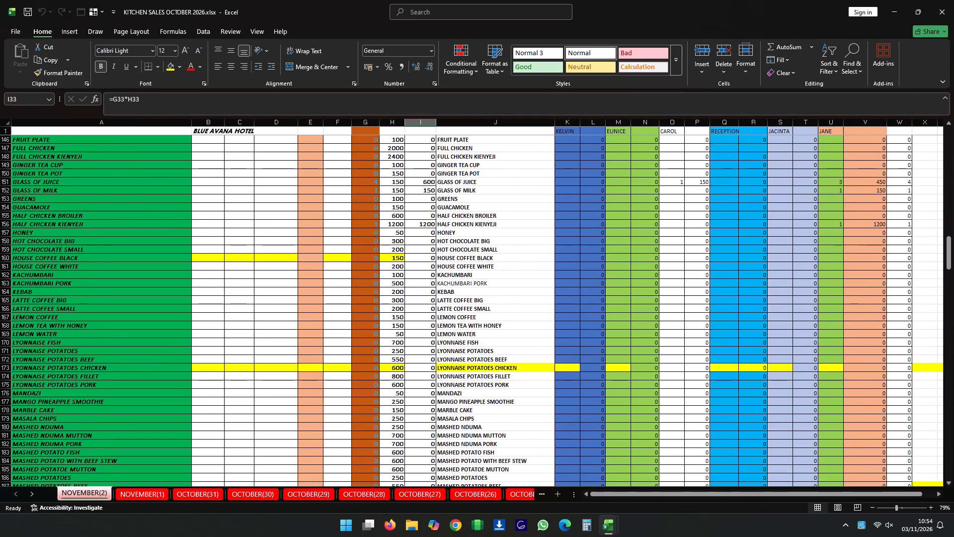
scroll(419, 352, "down", 18)
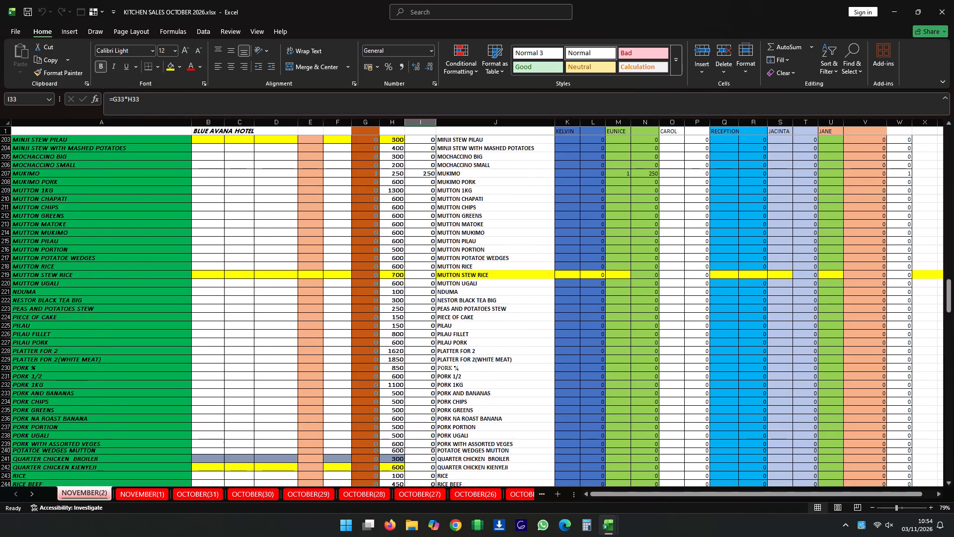
Examine the amounts from UGALI through the wedge potato and breakfast rows to TOTAL, and select the X.FULL BREAK FAST amount in I329.
scroll(419, 352, "down", 20)
scroll(419, 352, "down", 6)
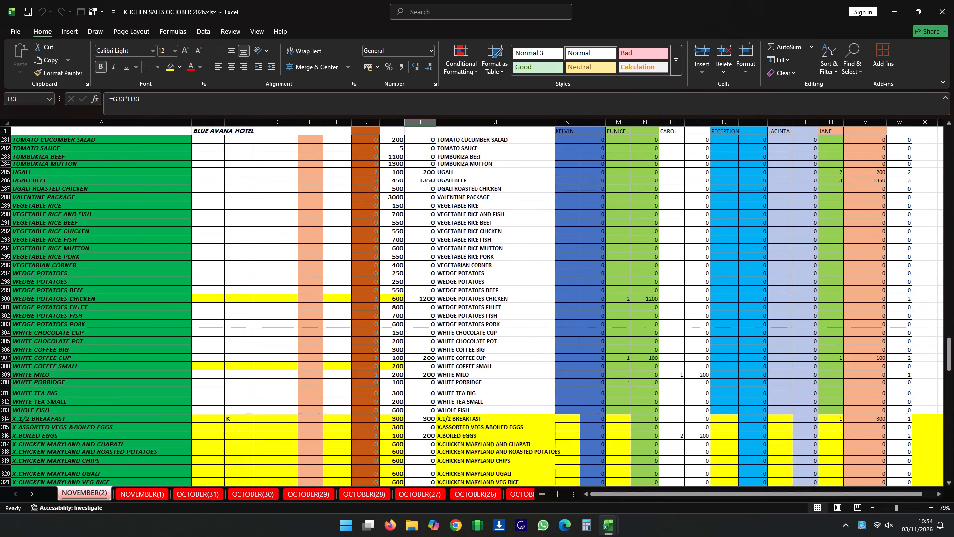
scroll(419, 352, "down", 2)
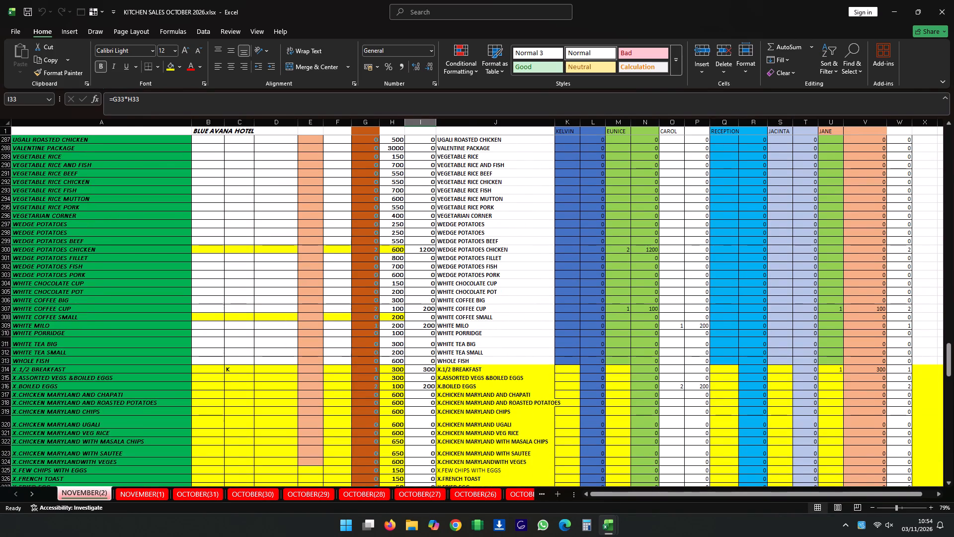
left_click(422, 358)
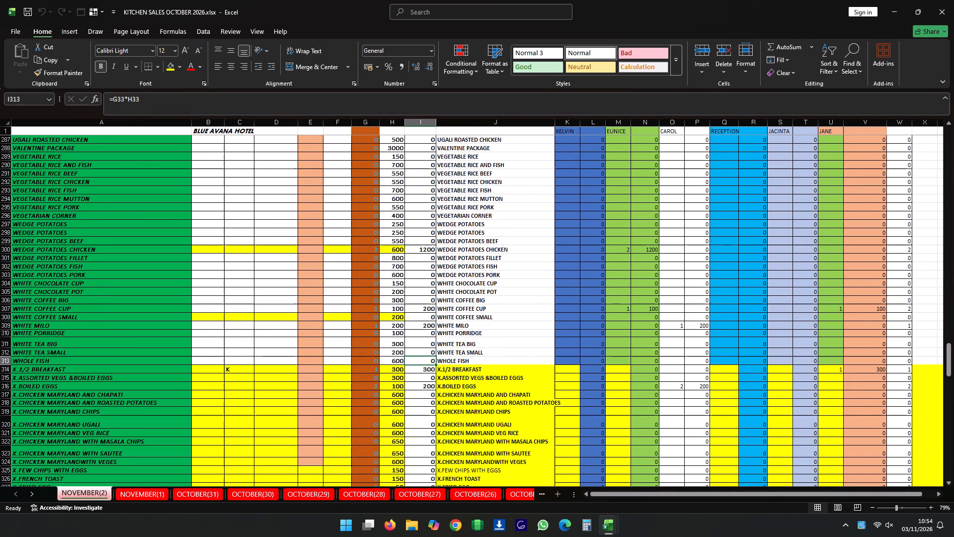
scroll(421, 366, "down", 5)
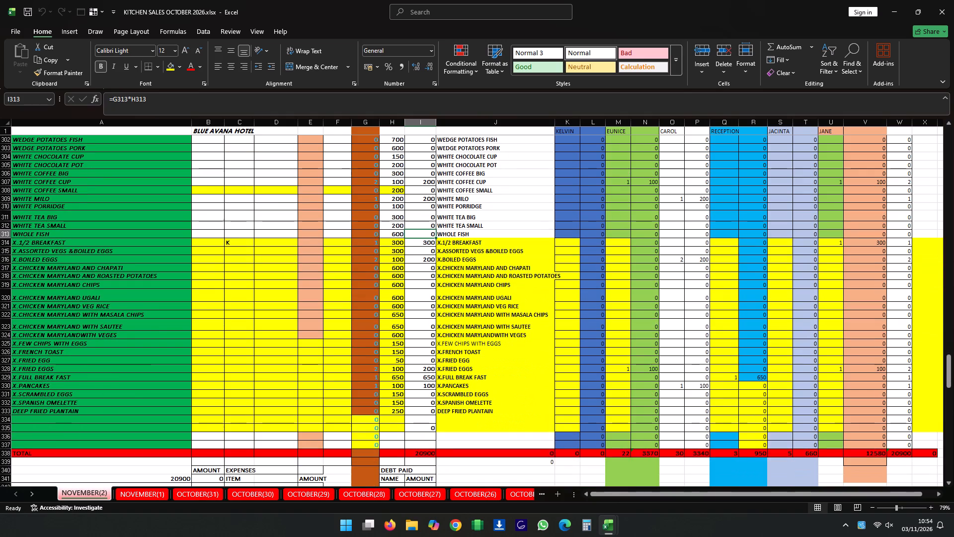
left_click(430, 378)
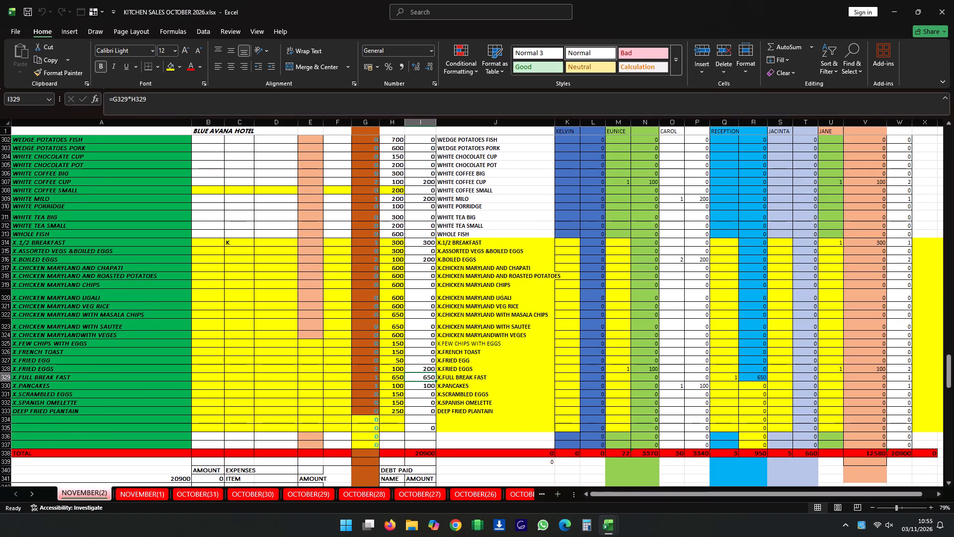
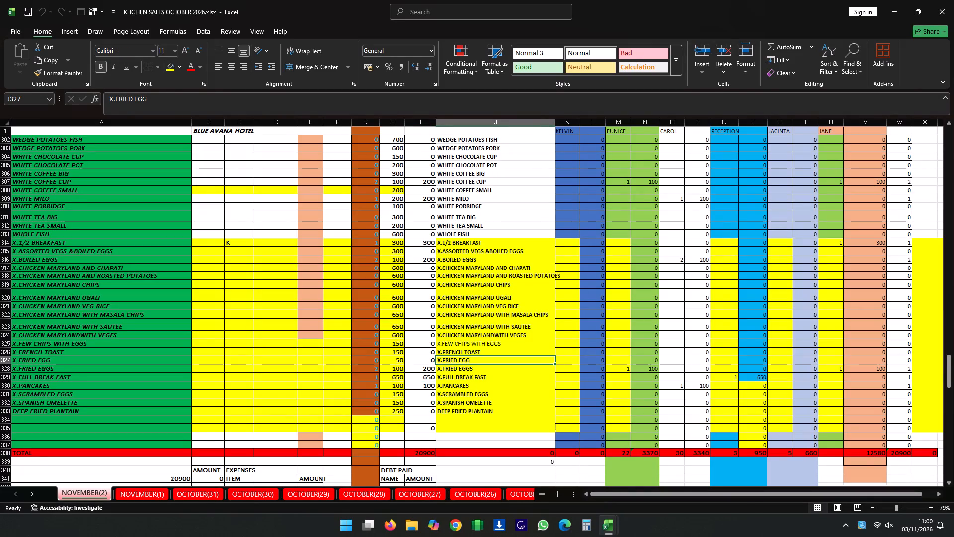
Check the X.FRIED EGGS quantity in M328 and select the entire X.FULL BREAK FAST row 329.
left_click(620, 369)
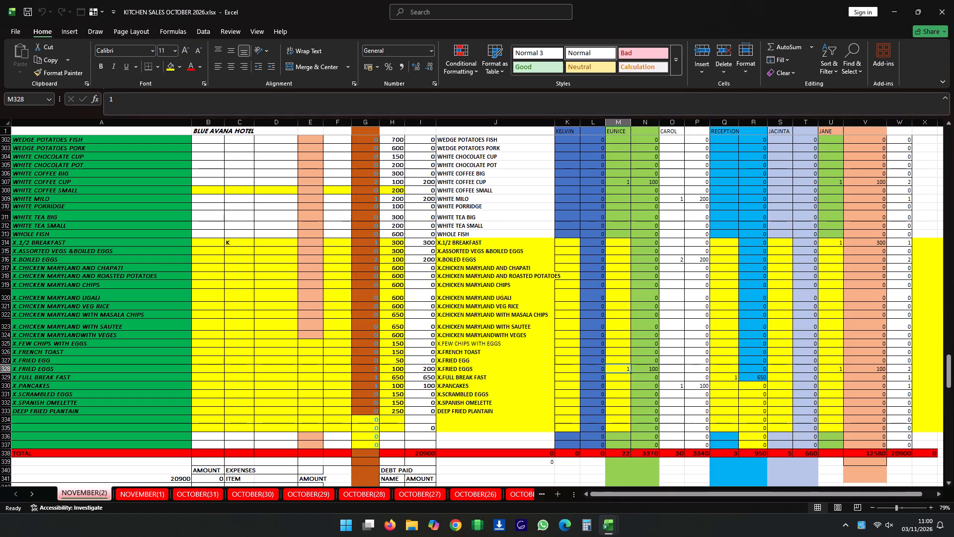
left_click(4, 377)
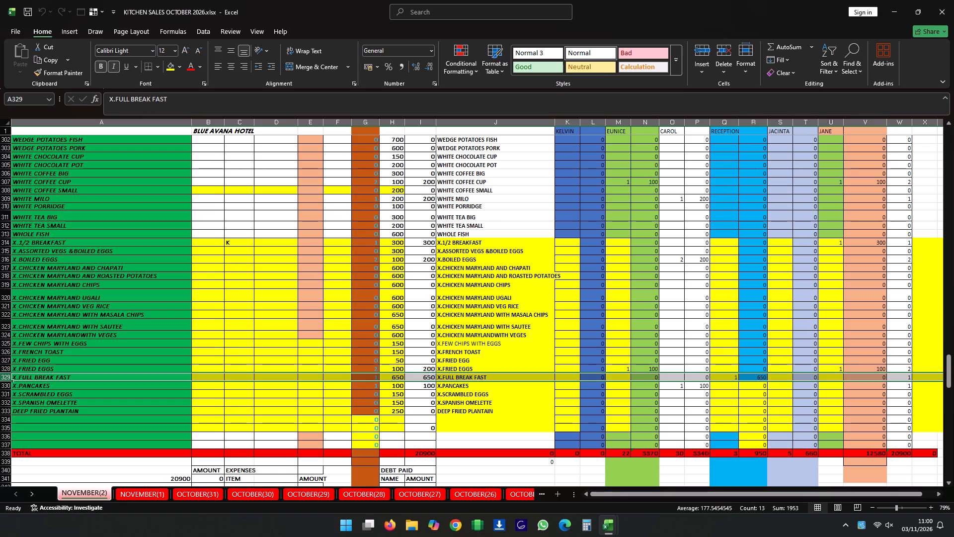
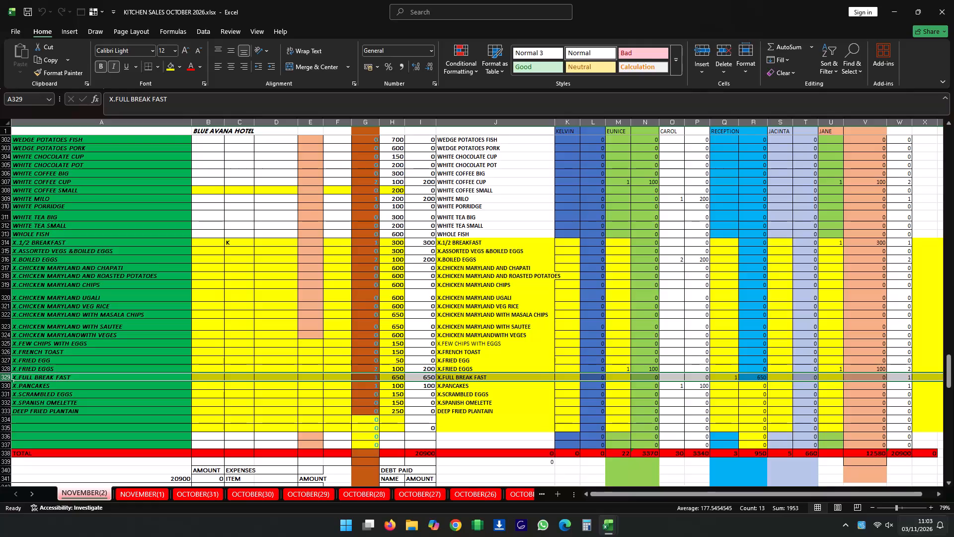
Review the item sales and per-person entries on the NOVEMBER(1) sheet, from the TOMATO SAUCE area back up to the header rows.
left_click(141, 491)
scroll(427, 296, "up", 6)
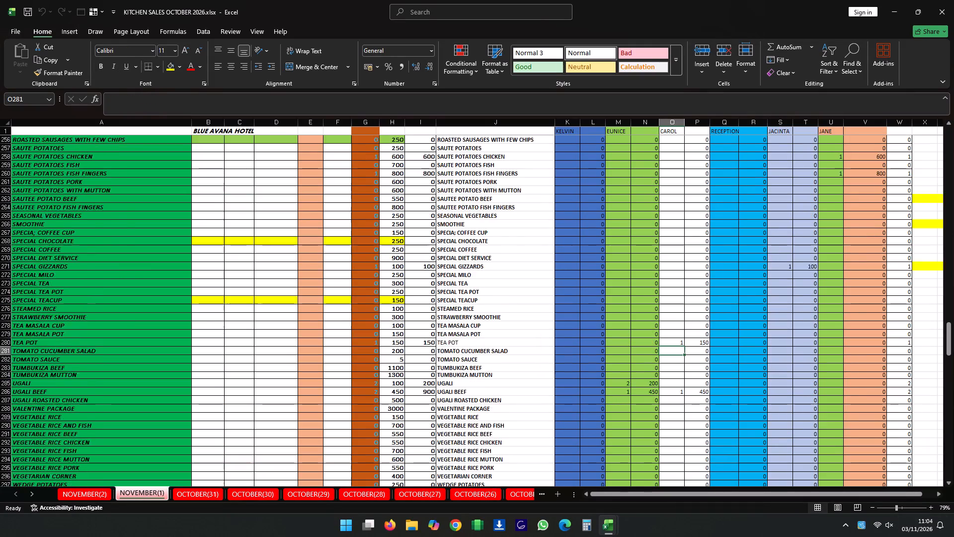
scroll(428, 294, "up", 11)
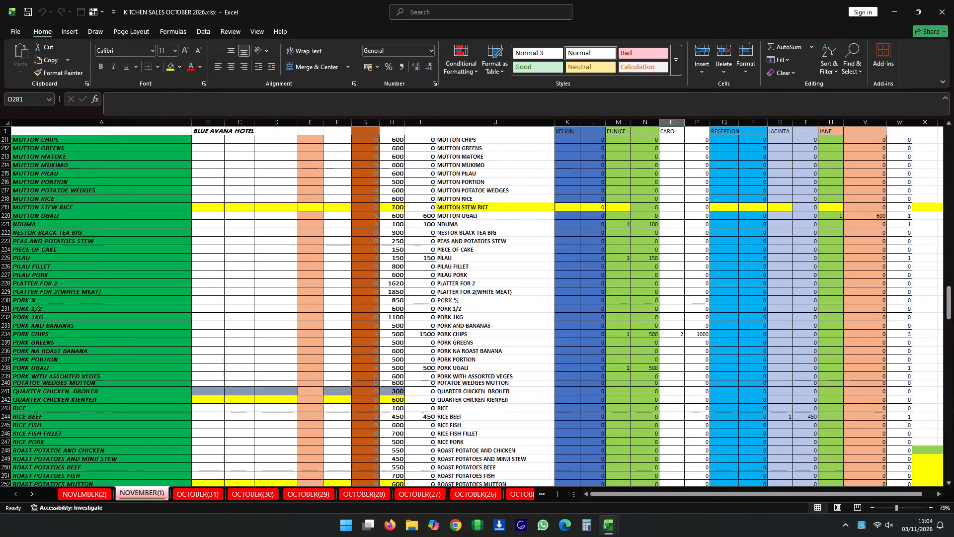
scroll(428, 294, "up", 20)
scroll(428, 294, "up", 5)
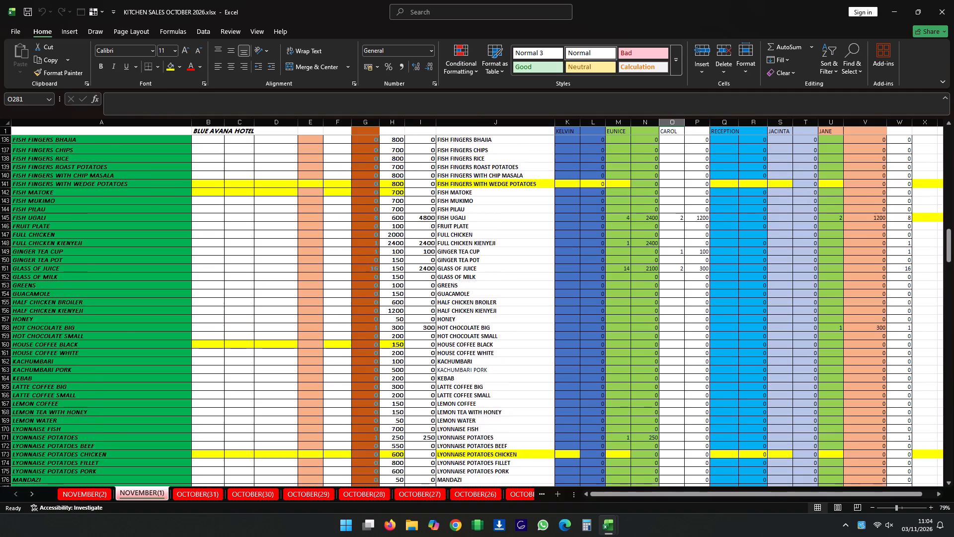
scroll(428, 293, "up", 7)
scroll(428, 293, "up", 18)
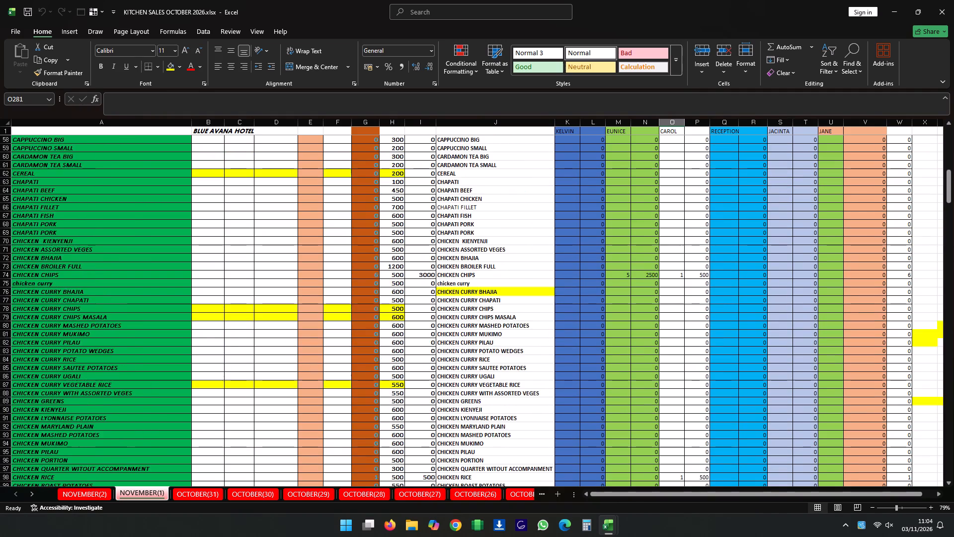
scroll(428, 293, "up", 20)
scroll(428, 293, "up", 1)
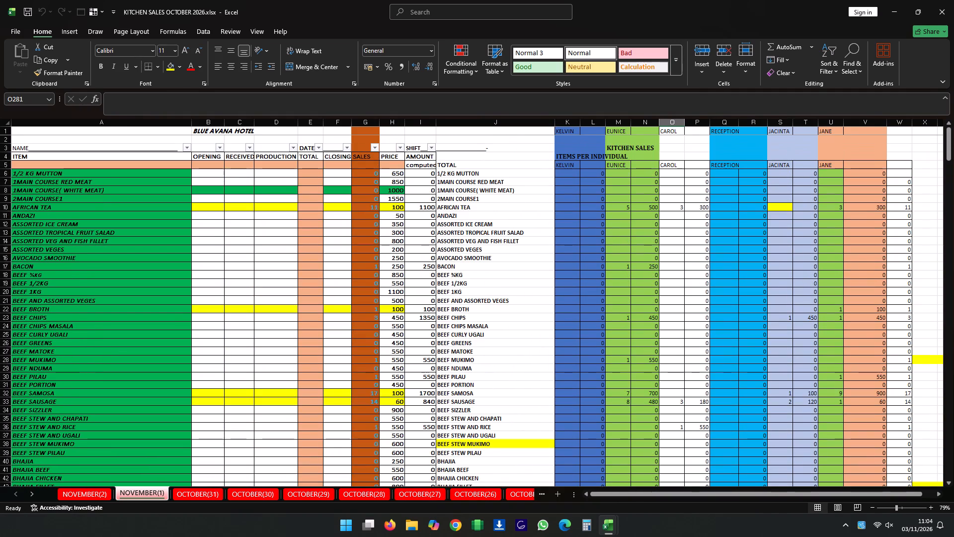
scroll(428, 293, "up", 2)
Return to the NOVEMBER(2) sheet and review its item amounts and per-person entries from row 329 back up to the first items.
left_click(96, 496)
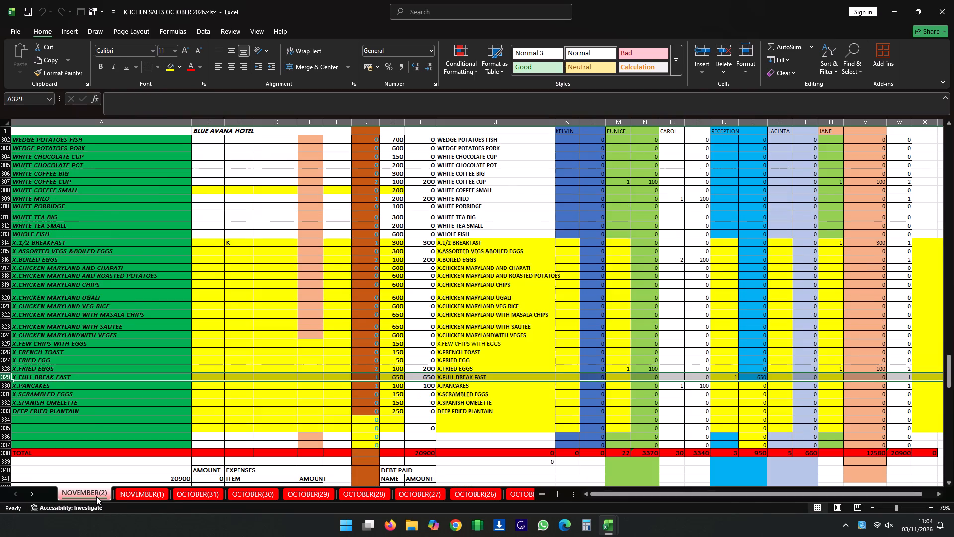
scroll(280, 426, "up", 15)
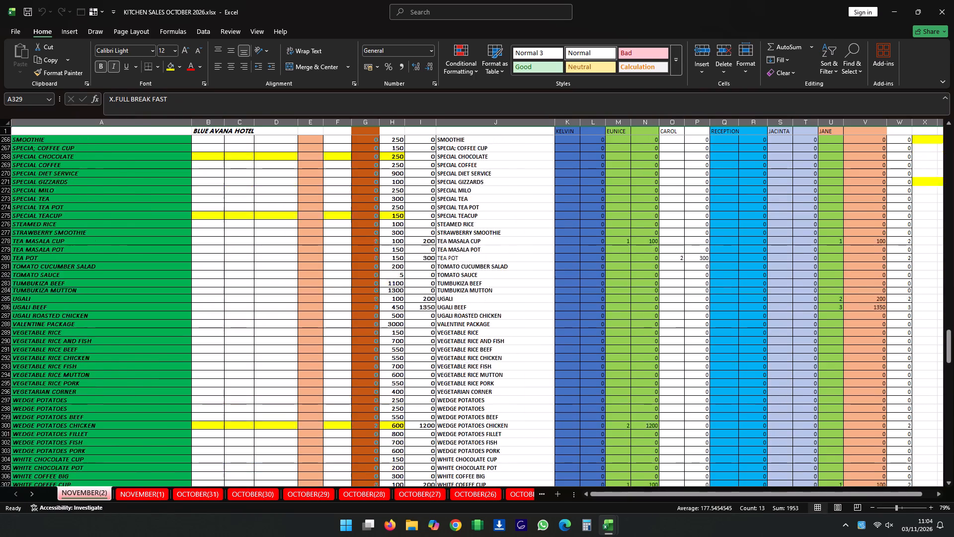
scroll(283, 423, "up", 18)
scroll(283, 423, "up", 6)
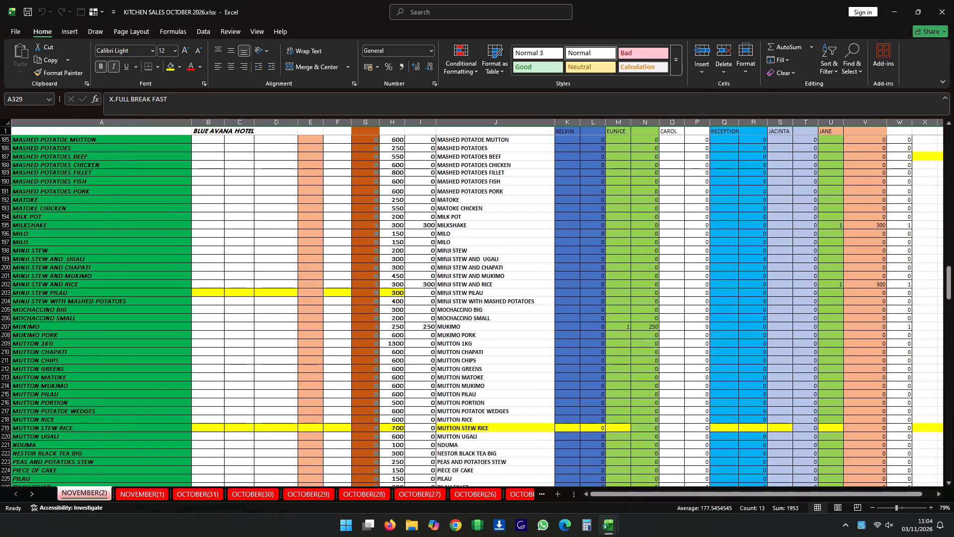
scroll(283, 423, "up", 18)
scroll(283, 423, "up", 6)
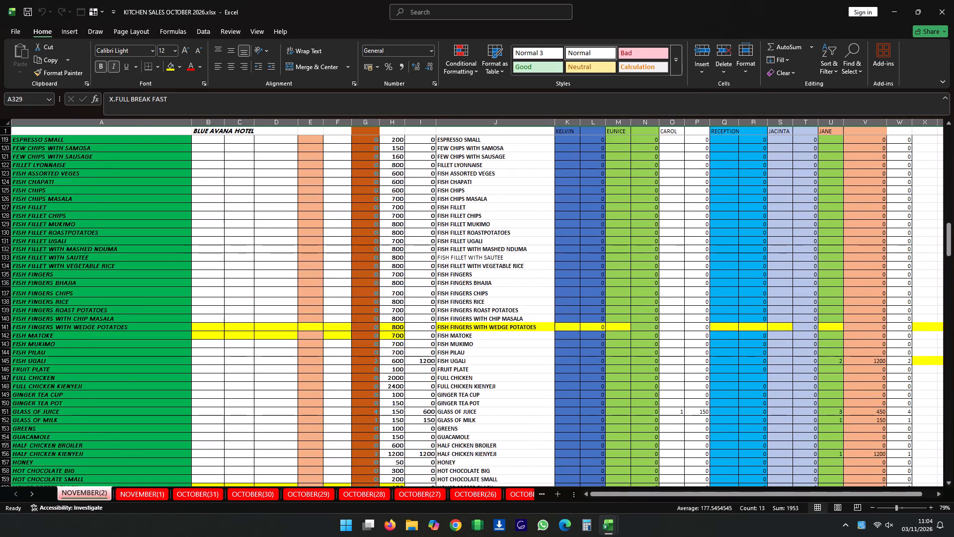
scroll(283, 423, "up", 14)
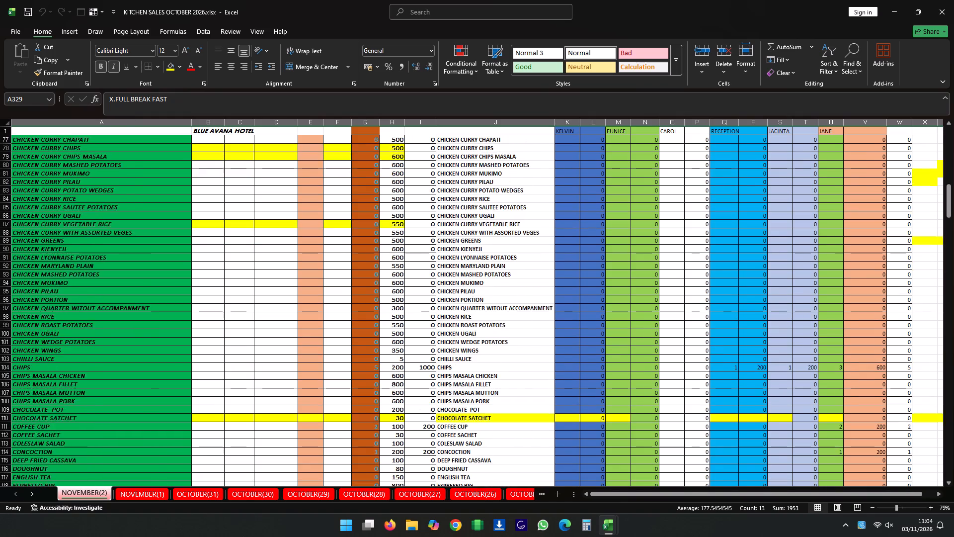
scroll(283, 423, "up", 15)
scroll(283, 423, "up", 7)
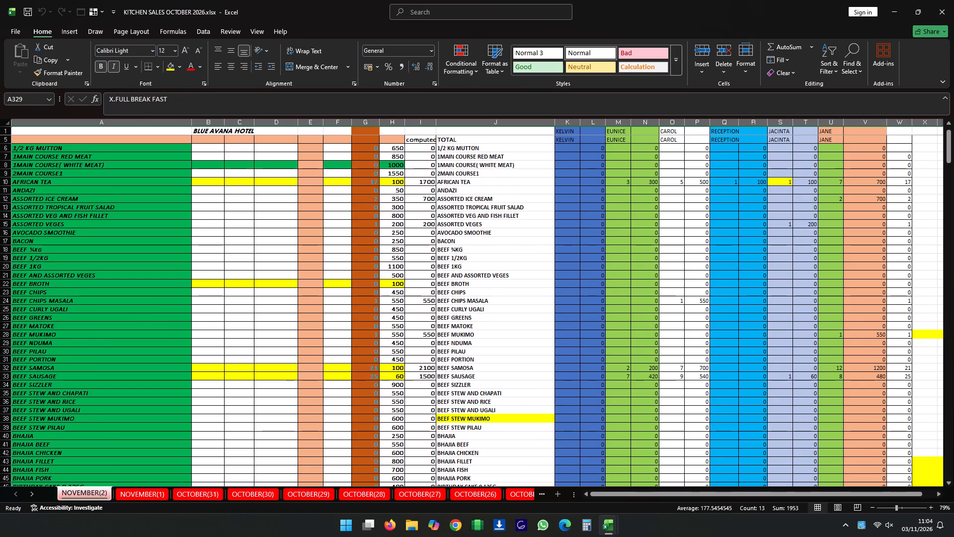
On the NOVEMBER(1) sheet, check the SALES cells of BEEF SAUSAGE (G33) and FEW CHIPS WITH SAUSAGE (G121).
left_click(138, 497)
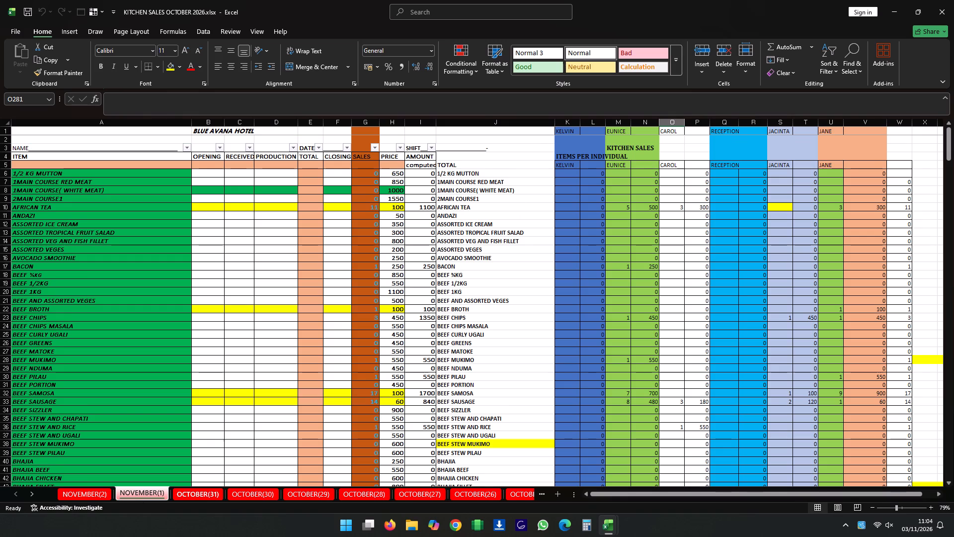
left_click(376, 403)
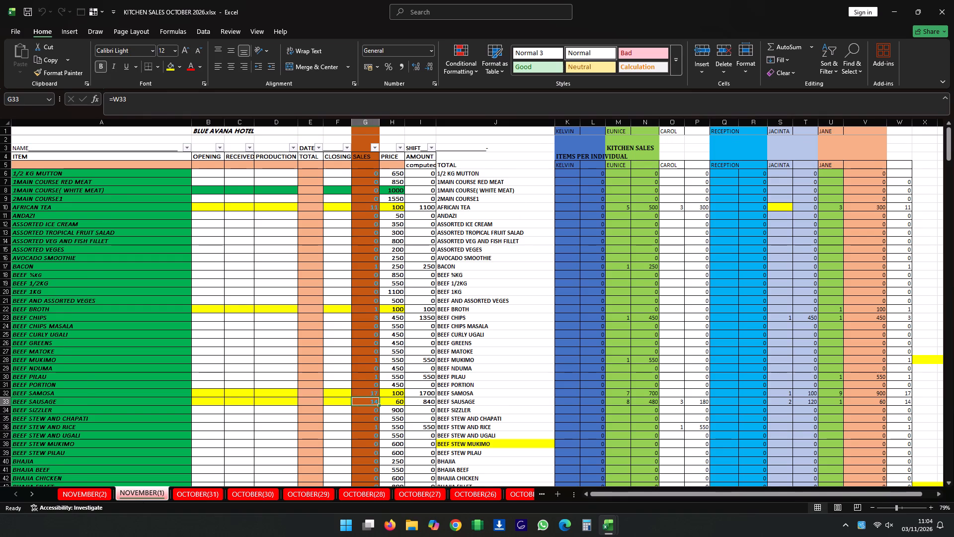
scroll(379, 432, "down", 16)
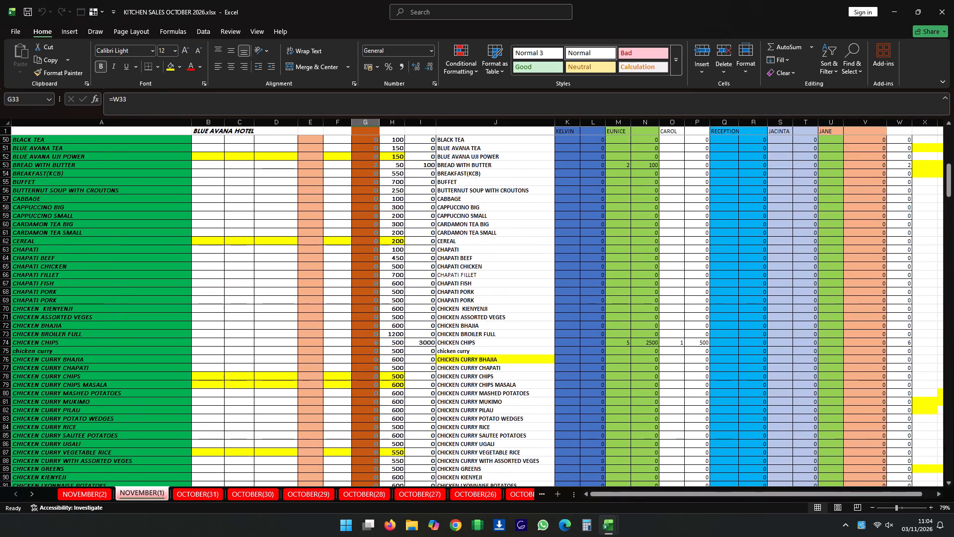
scroll(384, 435, "down", 16)
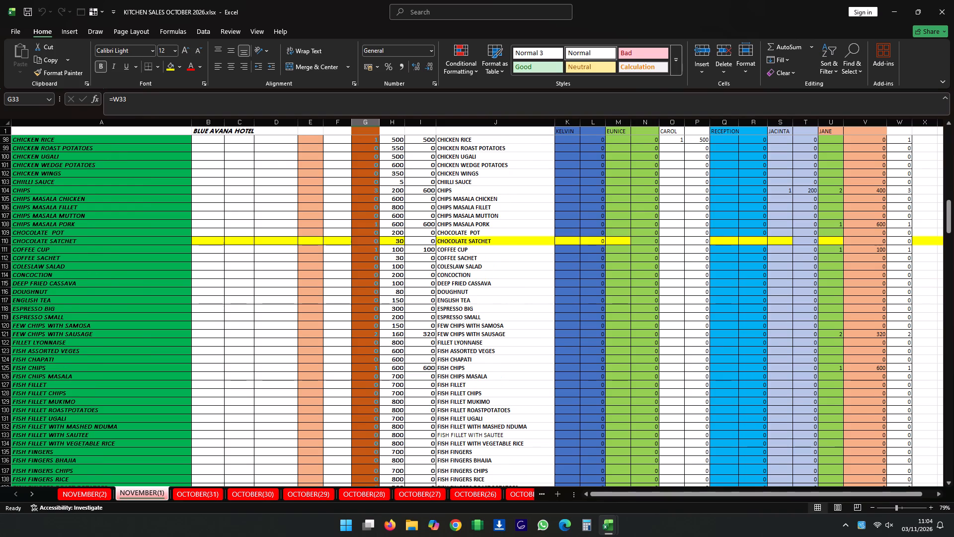
left_click(373, 334)
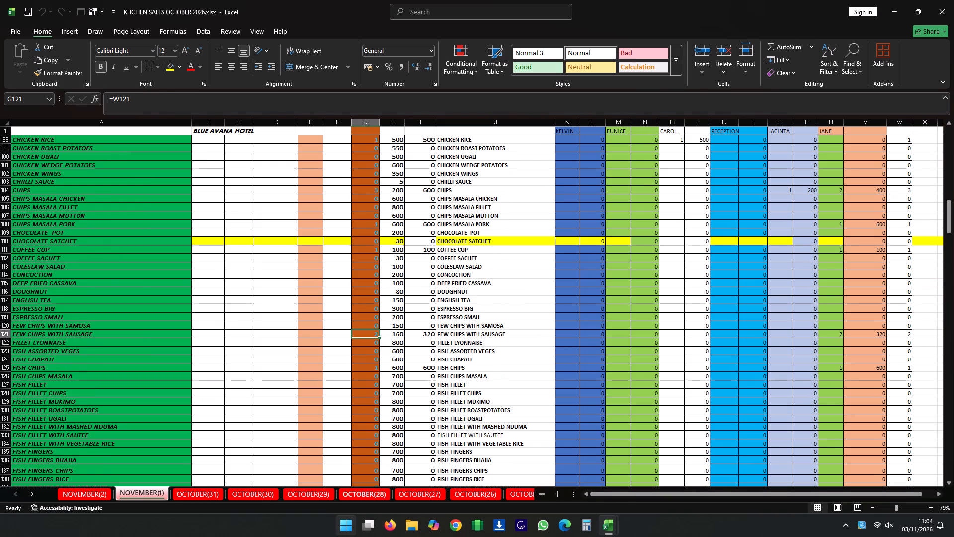
Examine the remaining NOVEMBER(1) item amounts and per-person entries from the fish dishes down to the X. breakfast and egg items.
scroll(361, 515, "down", 6)
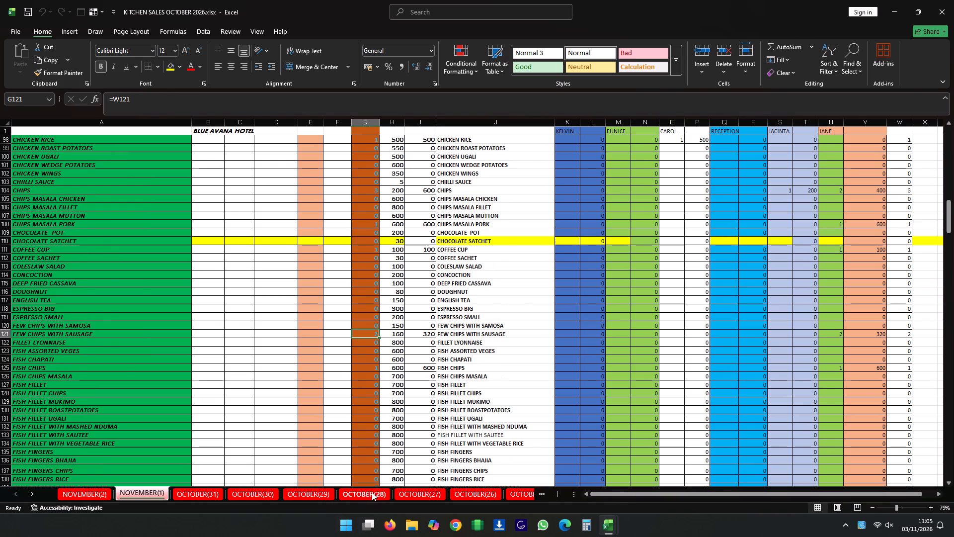
scroll(391, 471, "down", 16)
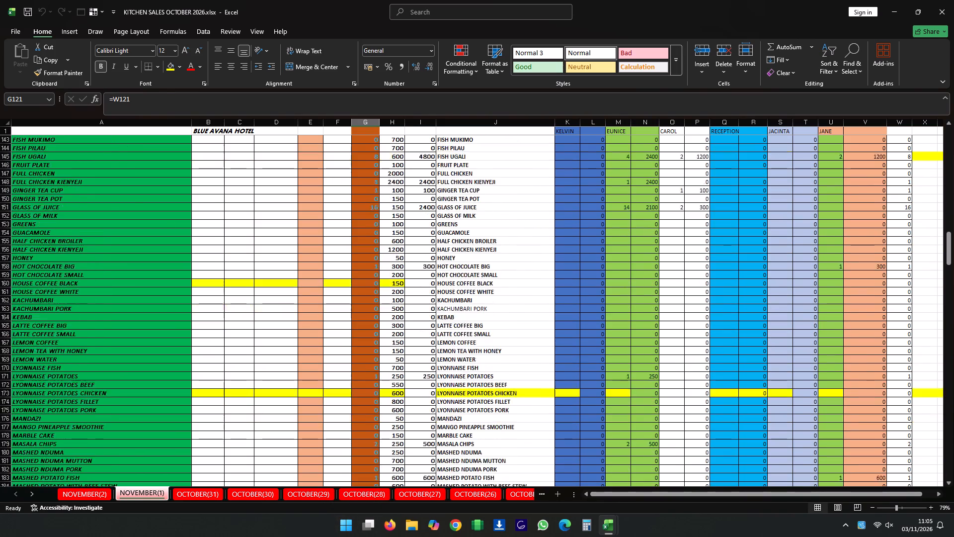
scroll(391, 470, "down", 20)
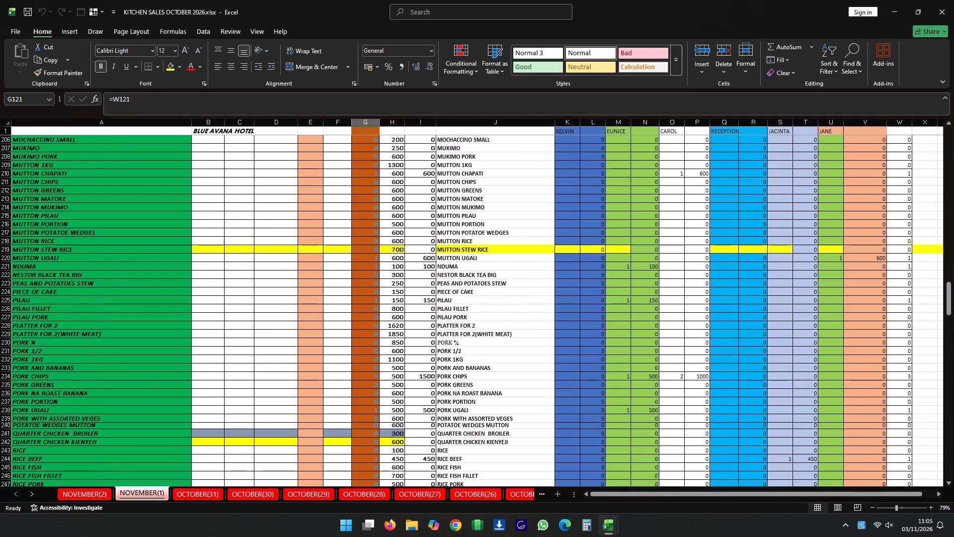
scroll(391, 471, "down", 15)
scroll(391, 471, "down", 10)
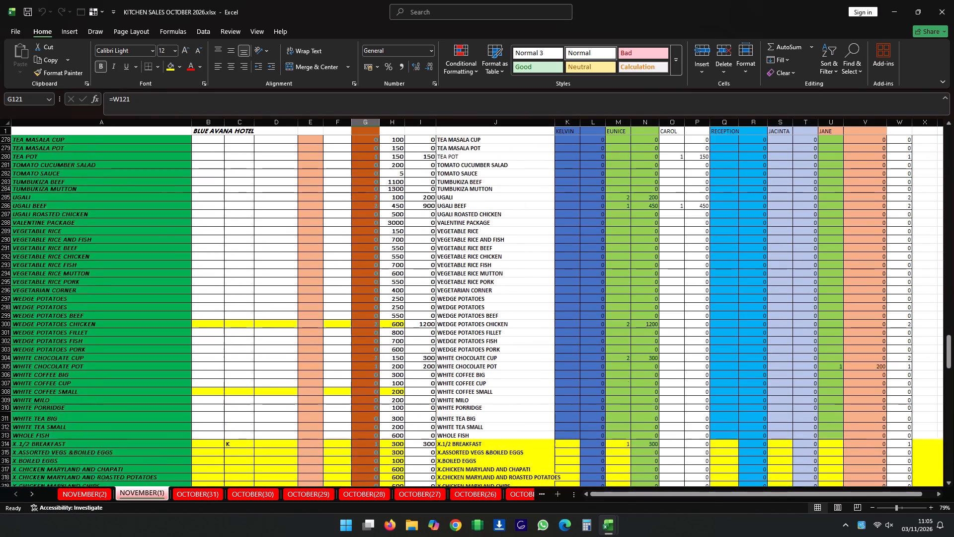
scroll(391, 471, "down", 1)
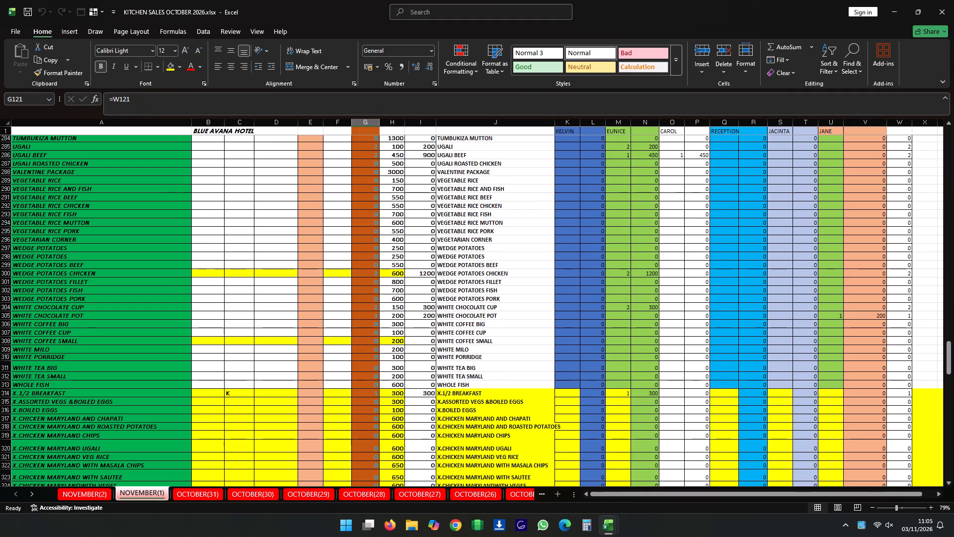
scroll(391, 471, "down", 2)
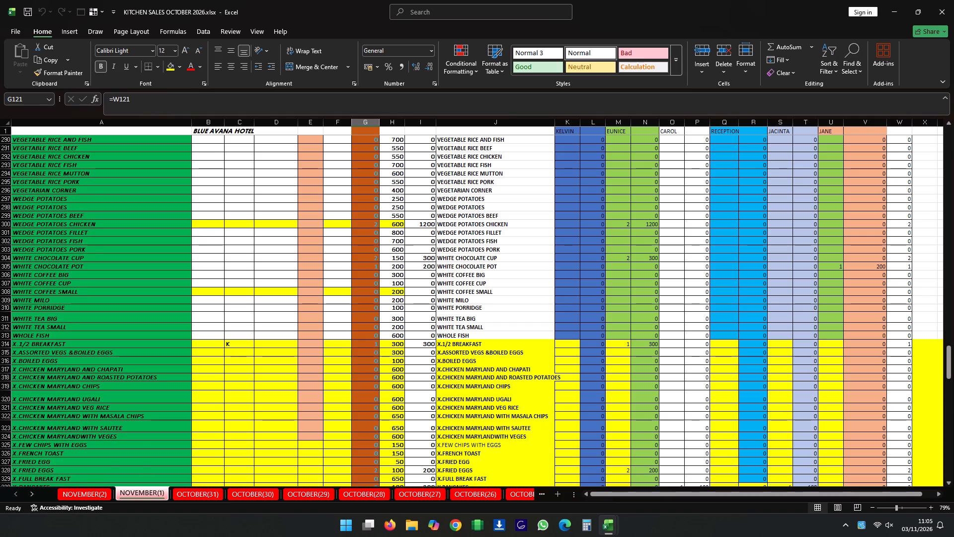
scroll(391, 471, "up", 2)
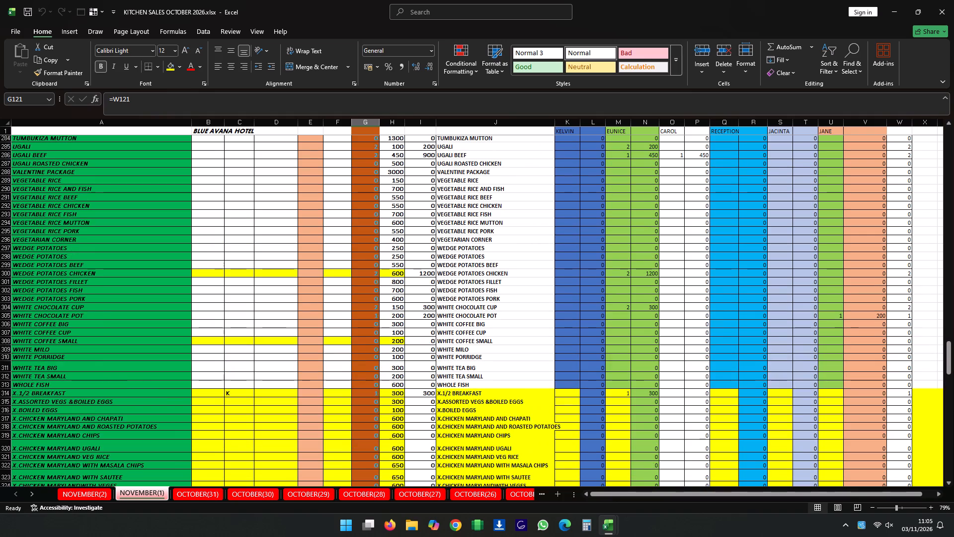
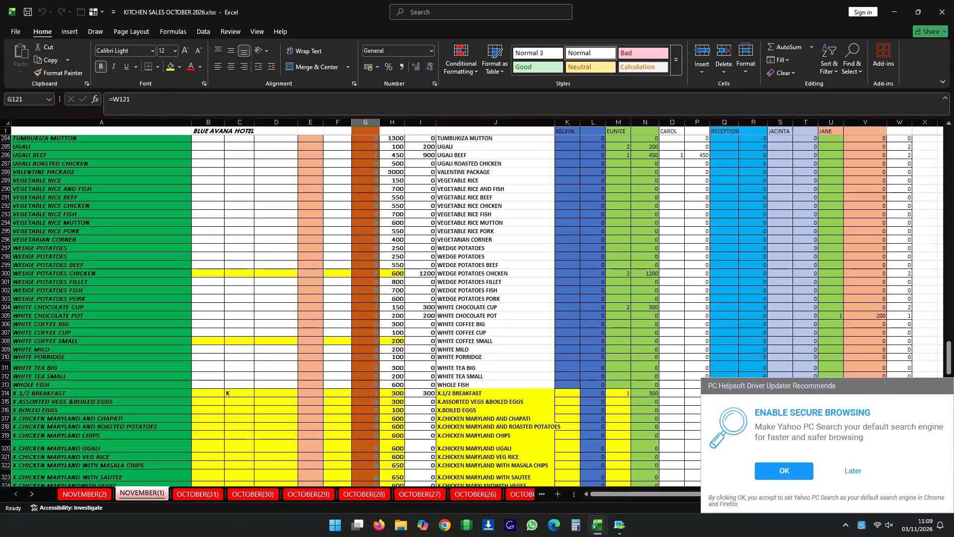
Close the kitchen sales workbook, and search the computer for Book.xlsx and open it.
left_click(951, 11)
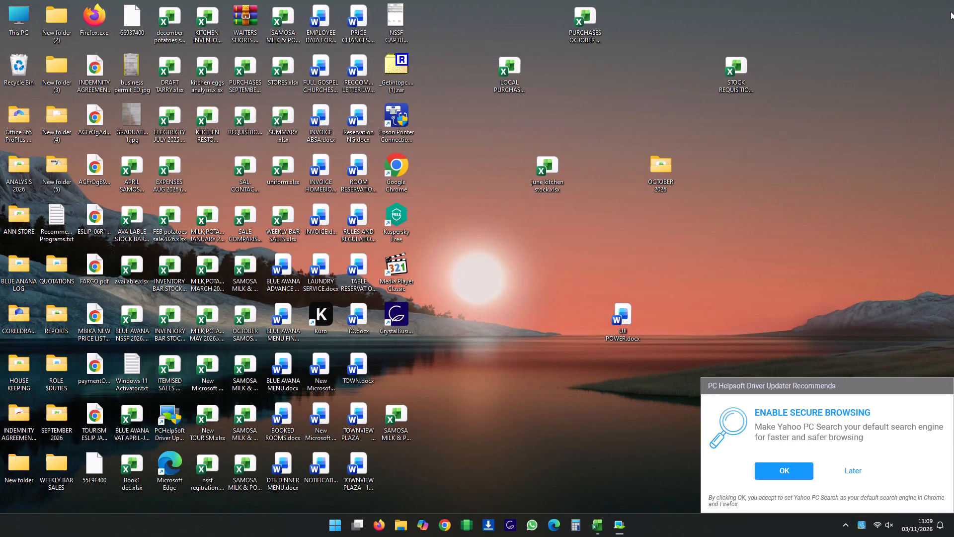
left_click(334, 520)
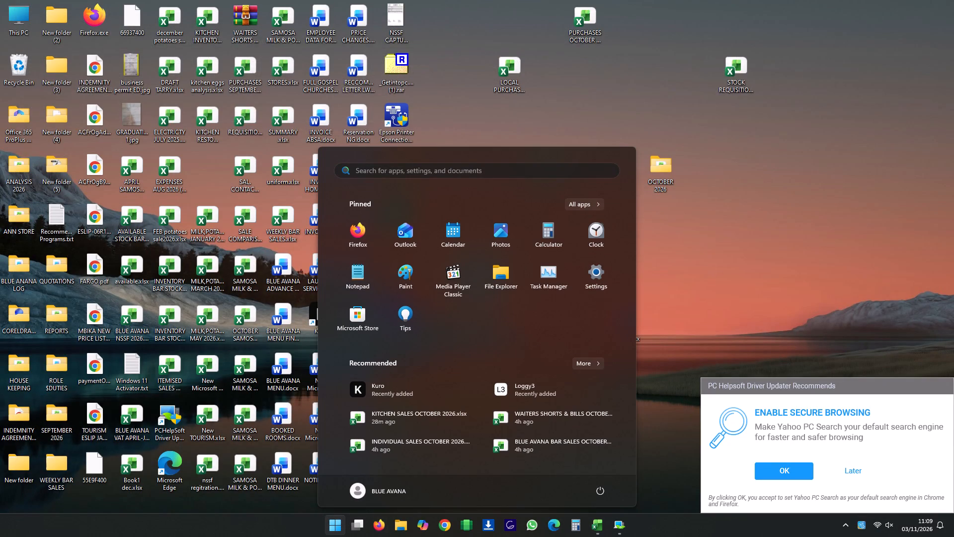
left_click(362, 171)
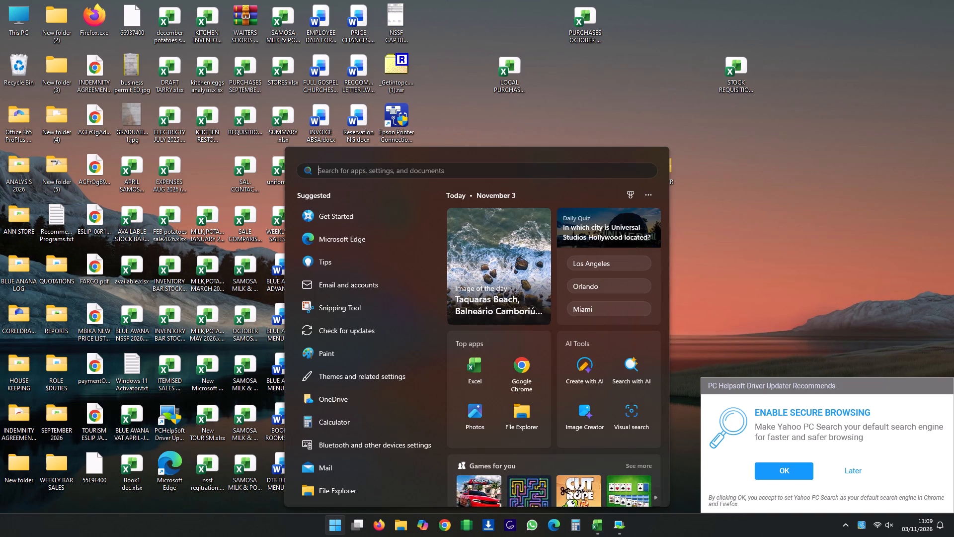
type("BOO")
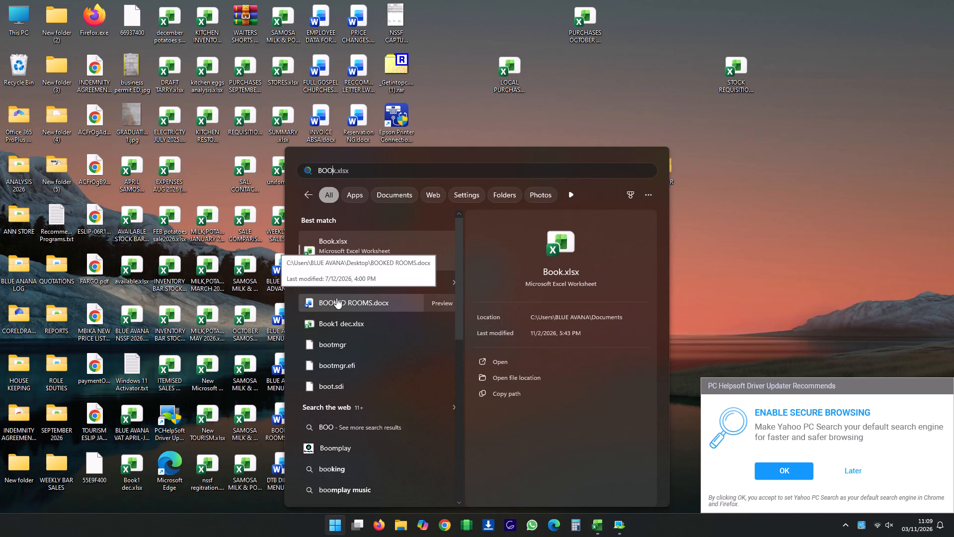
left_click(351, 170)
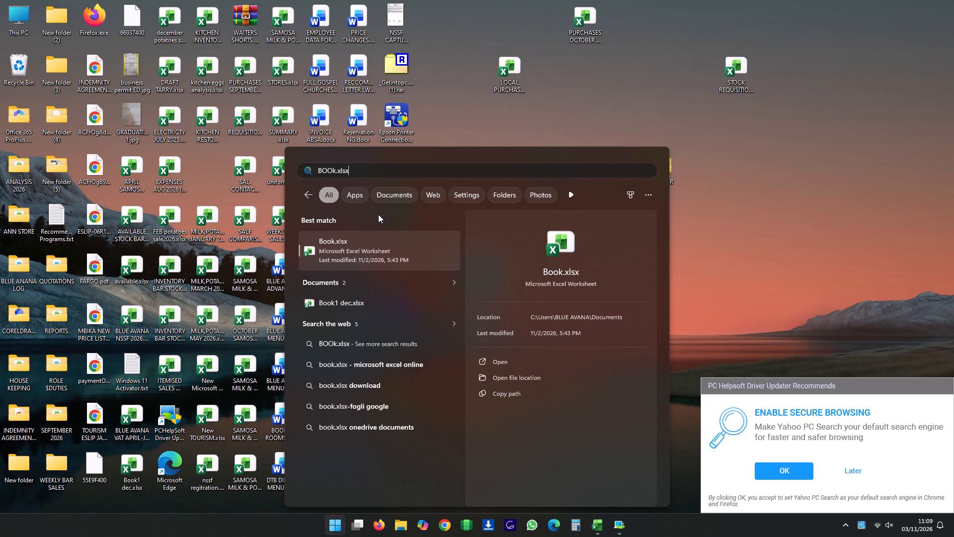
double_click(368, 258)
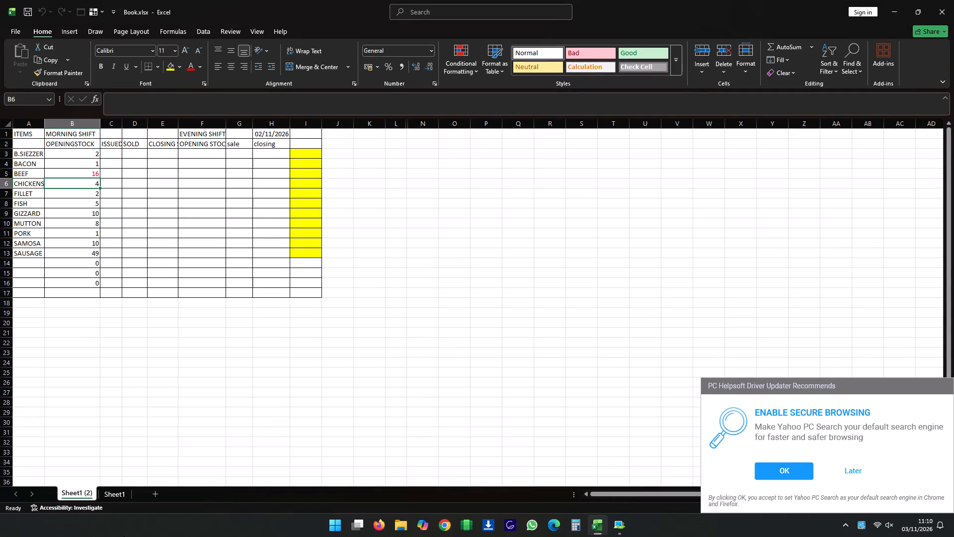
Create a copy of the Sheet1 (2) worksheet and place it before the original.
right_click(78, 492)
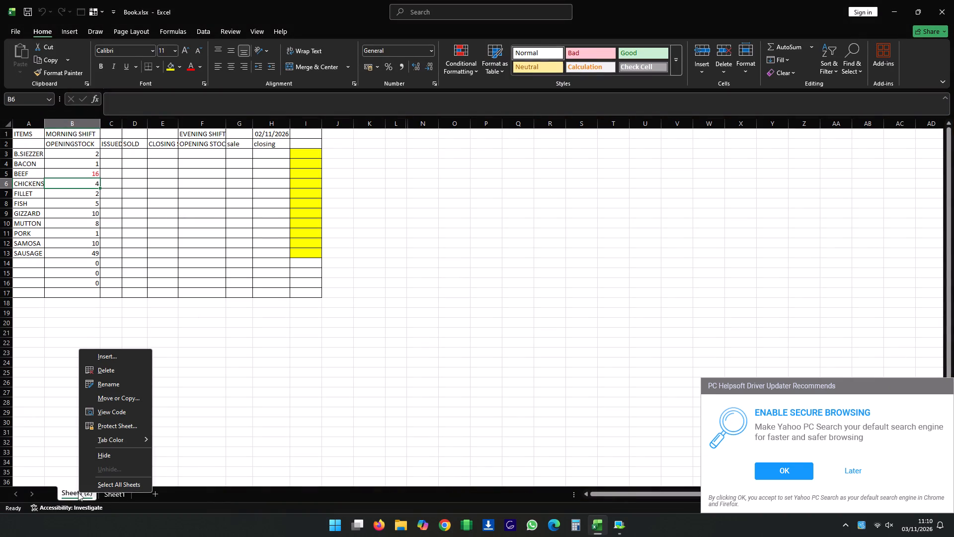
left_click(121, 395)
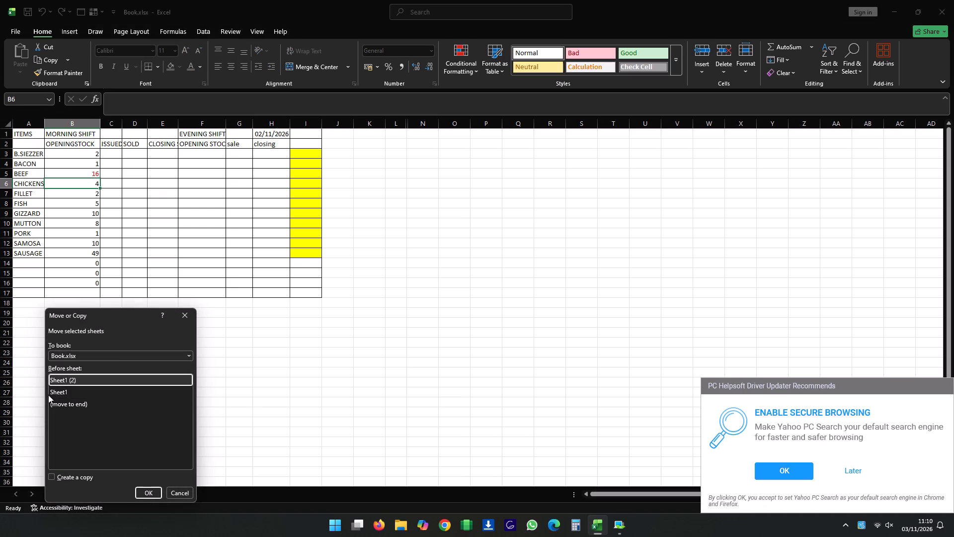
left_click(50, 473)
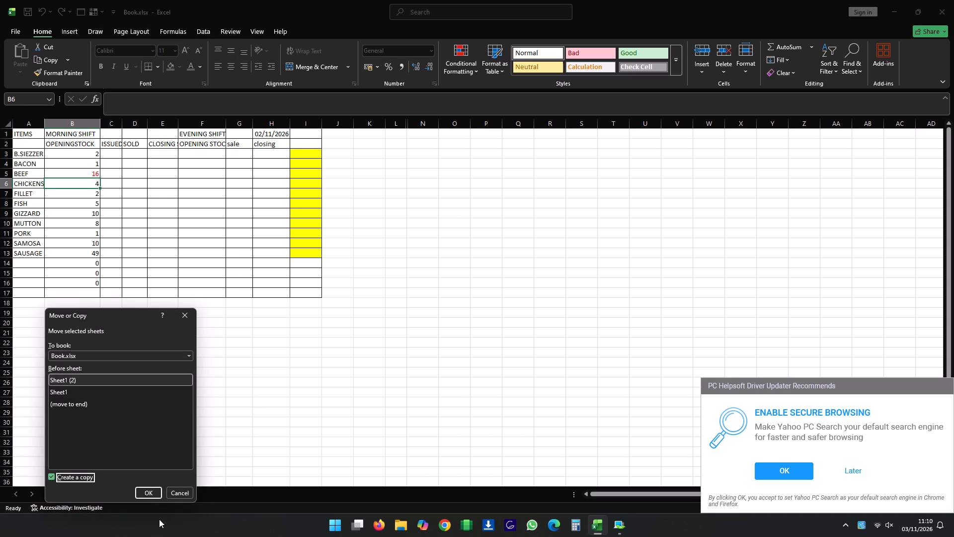
left_click(153, 493)
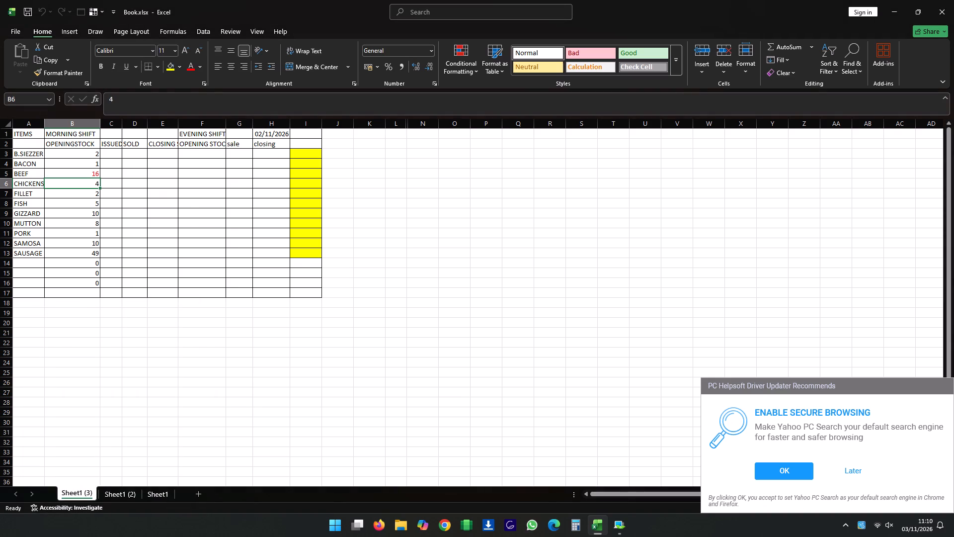
Change the date in cell H1 of the copied sheet to 03/11/2026.
double_click(262, 133)
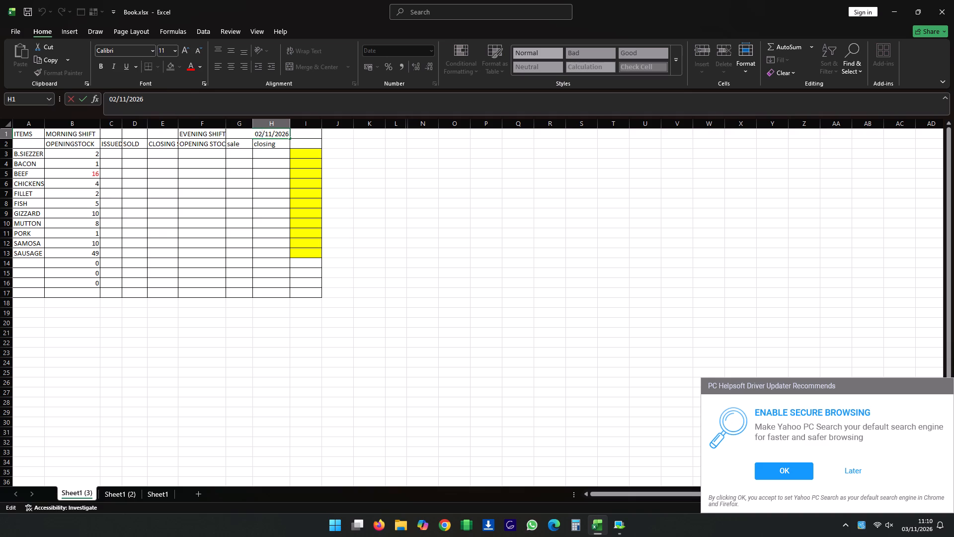
key("BackSpace")
key("3")
left_click(70, 152)
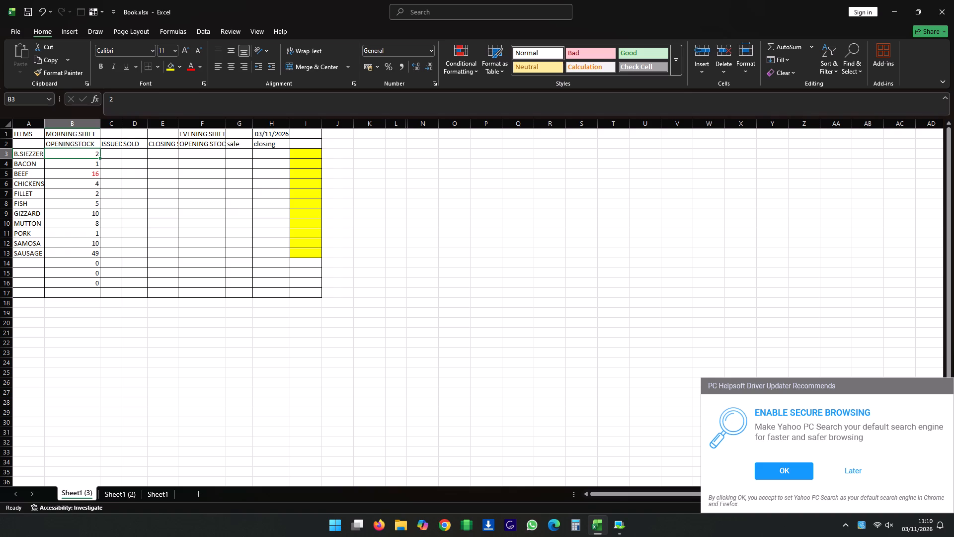
Set the opening stock to 10 for BEEF, 7 for CHICKENS, 8 for FISH, 9 for MUTTON, 15 for SAMOSA and 22 for SAUSAGE.
left_click(92, 174)
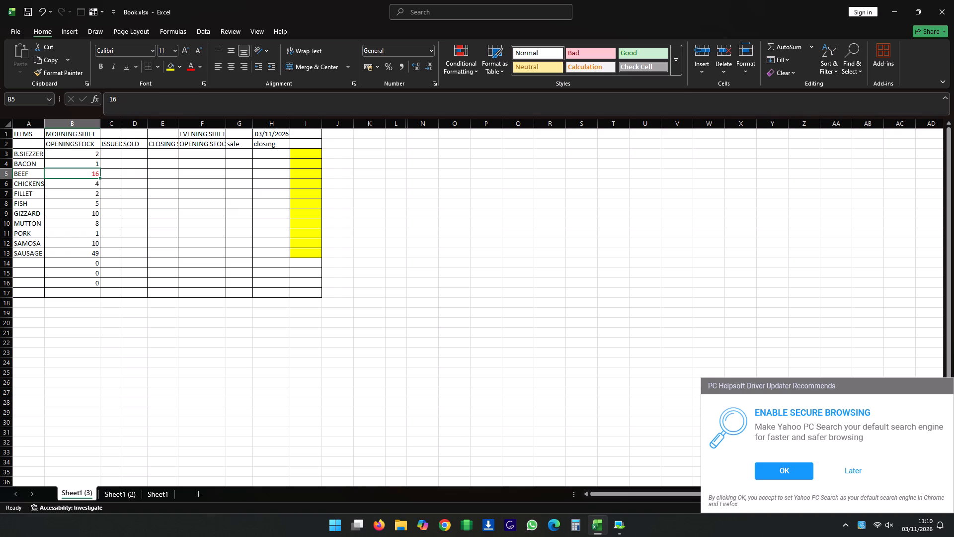
type("10")
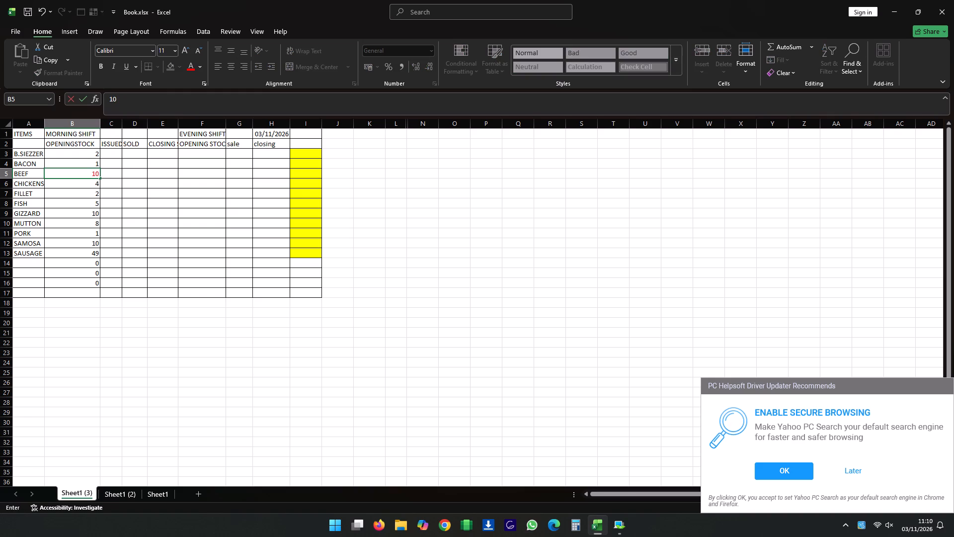
left_click(88, 184)
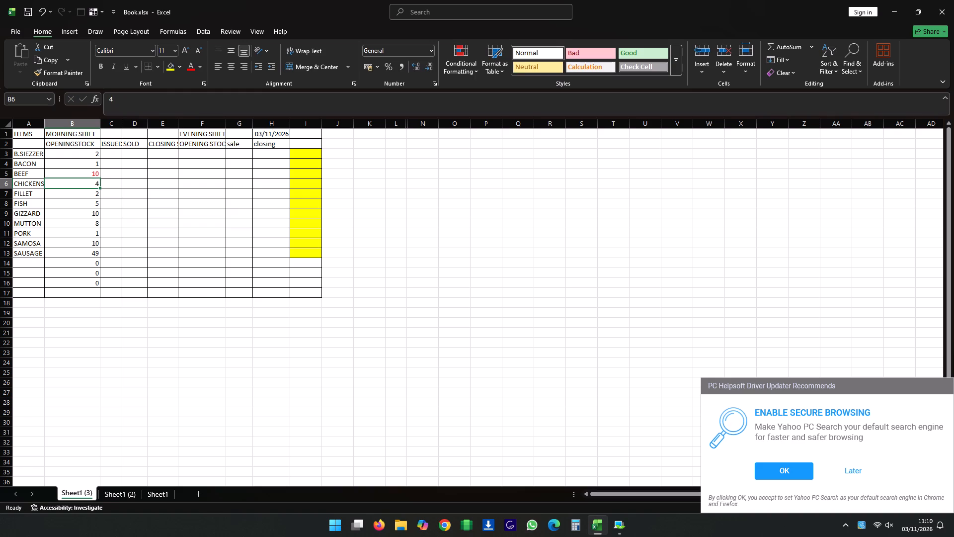
key("7")
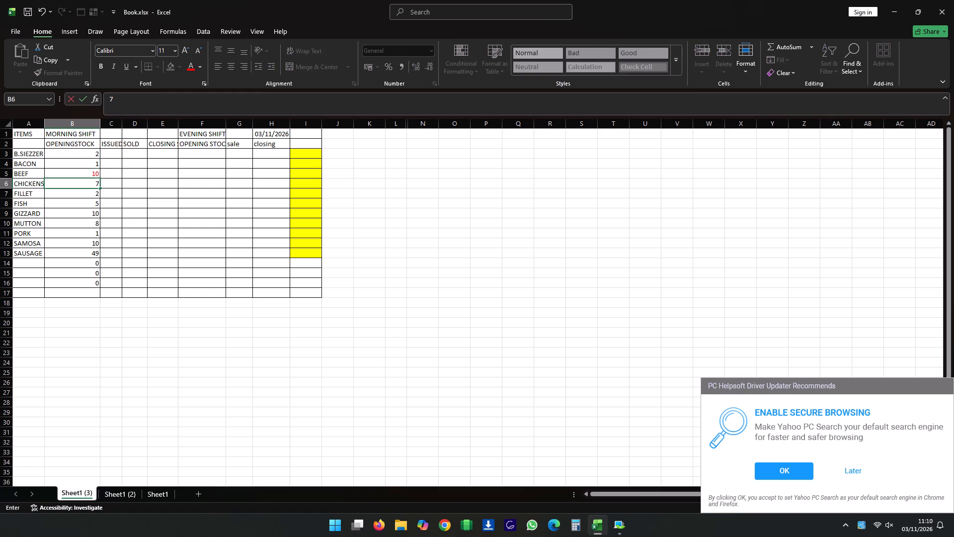
left_click(95, 194)
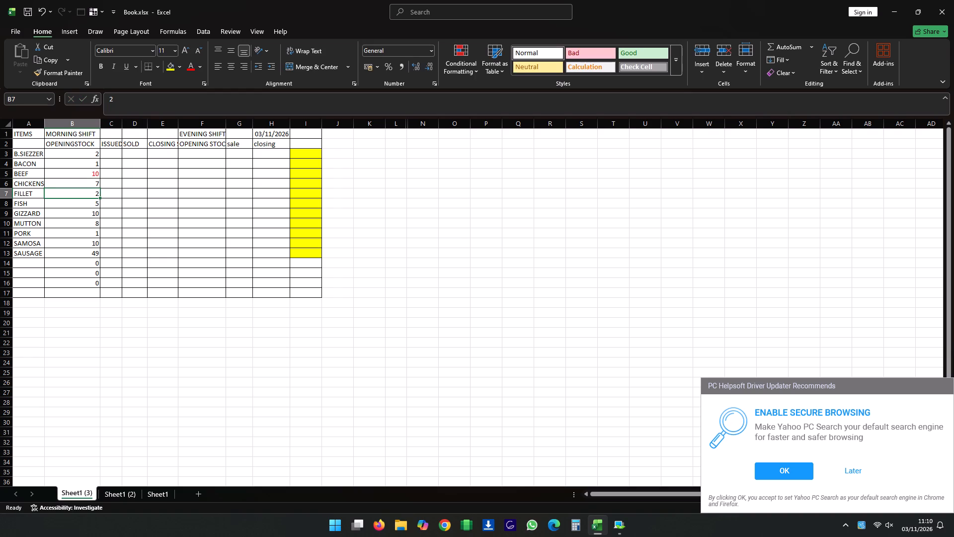
left_click(95, 203)
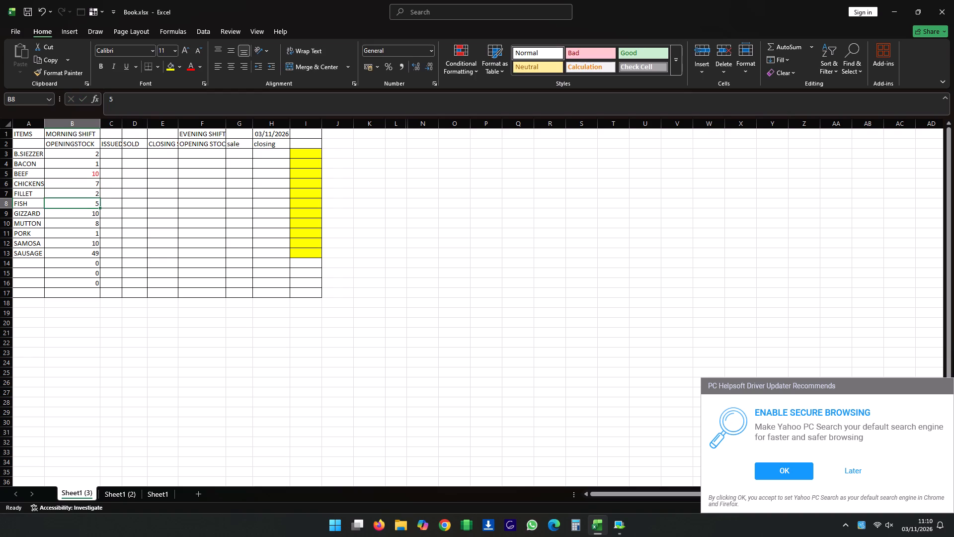
key("8")
left_click(93, 223)
key("9")
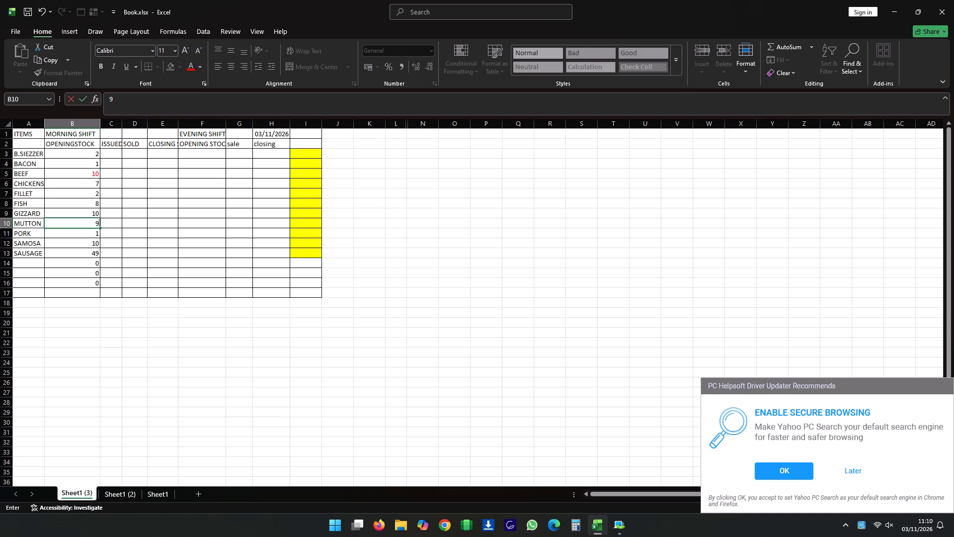
left_click(92, 243)
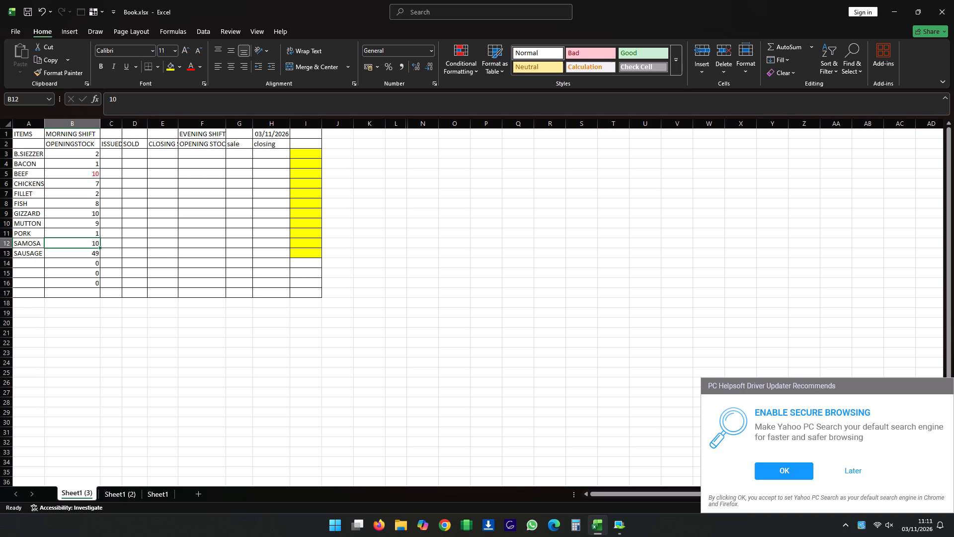
key("1")
key("5")
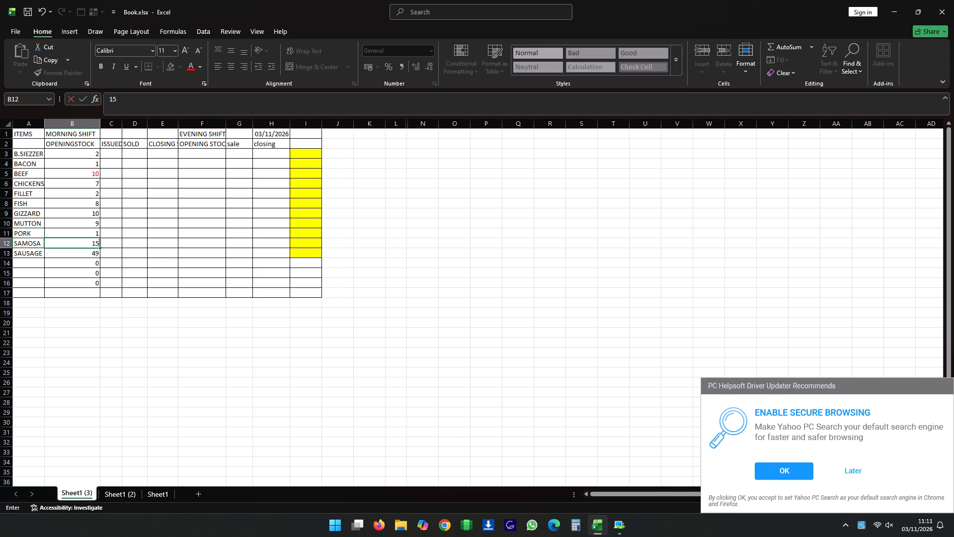
left_click(88, 255)
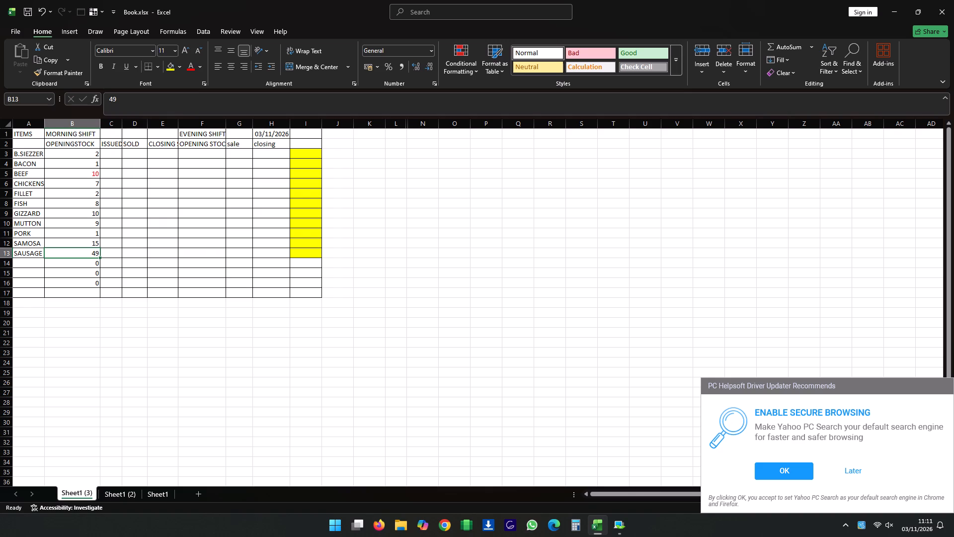
type("22")
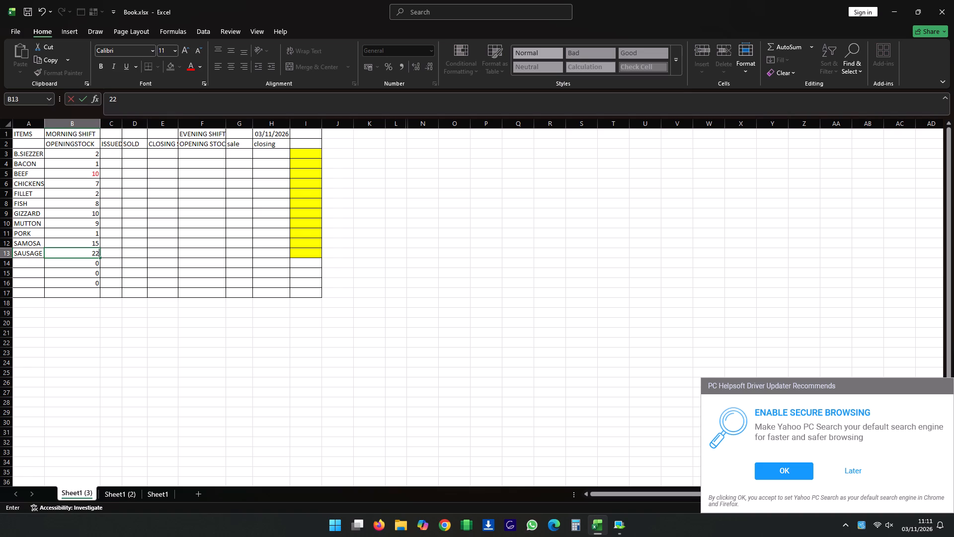
Add a KIENYENJI item in row 14 below SAUSAGE with an opening stock of 4.
left_click(17, 263)
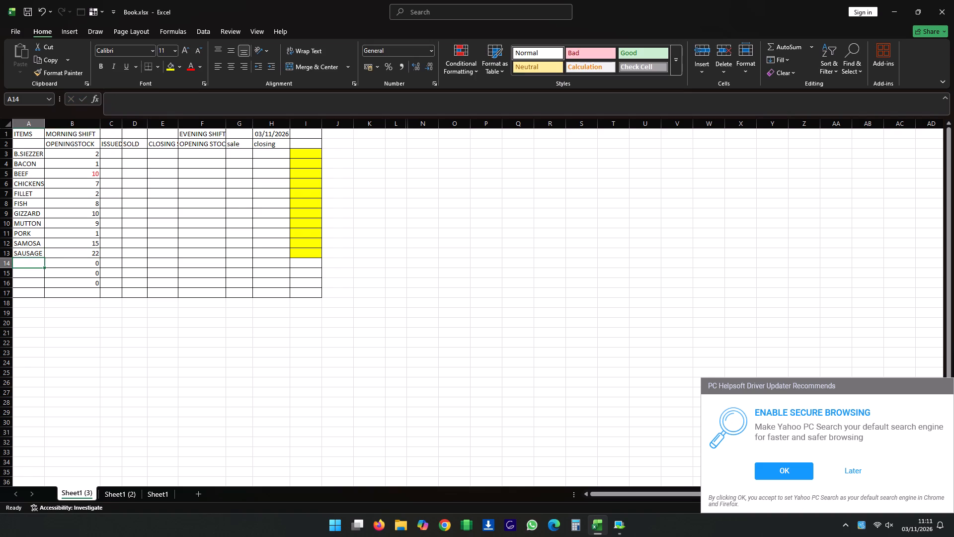
type("KIE")
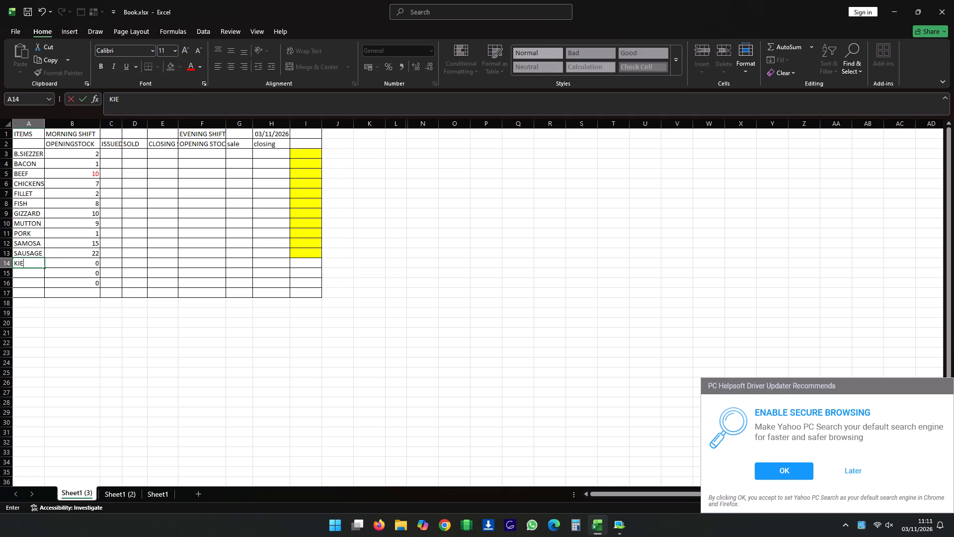
key("n")
type("YE")
type("NJI")
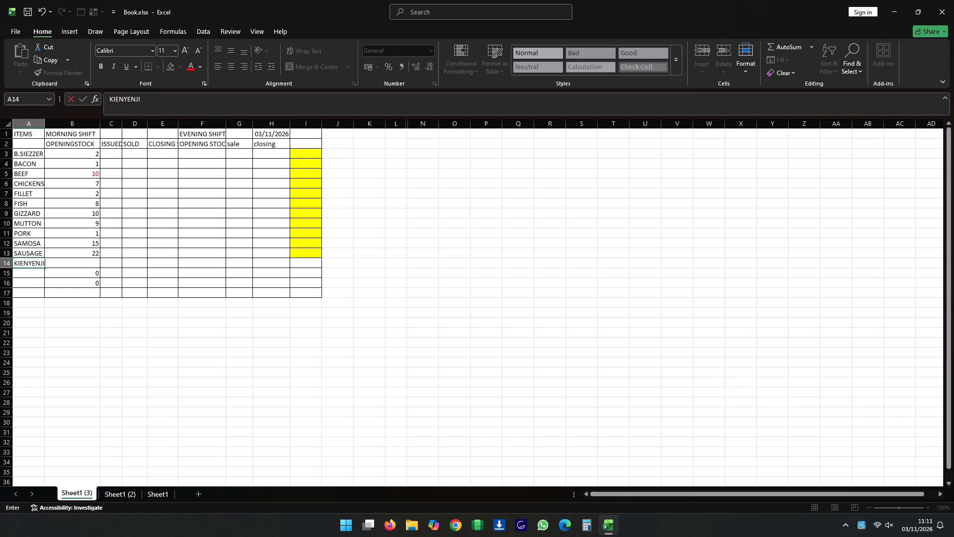
left_click(88, 259)
left_click(123, 262)
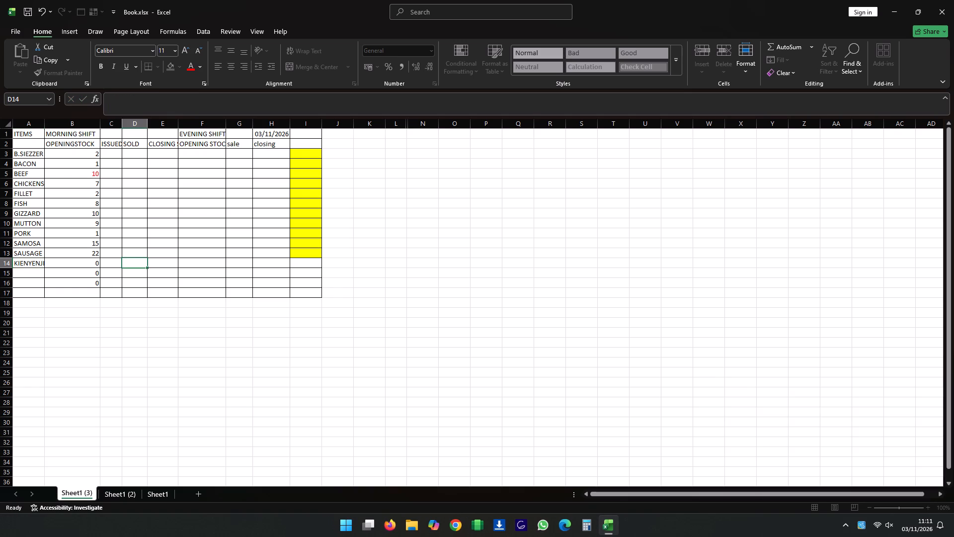
left_click(92, 264)
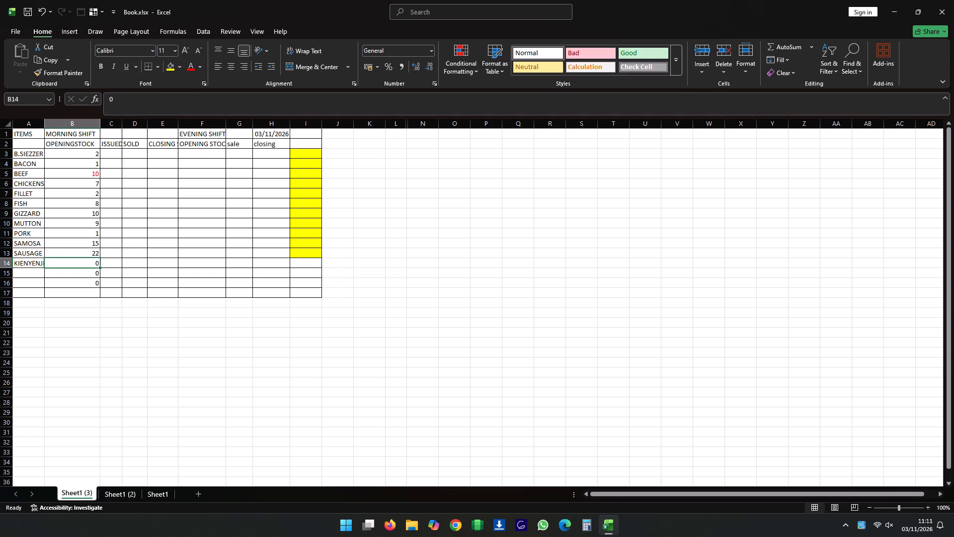
key("4")
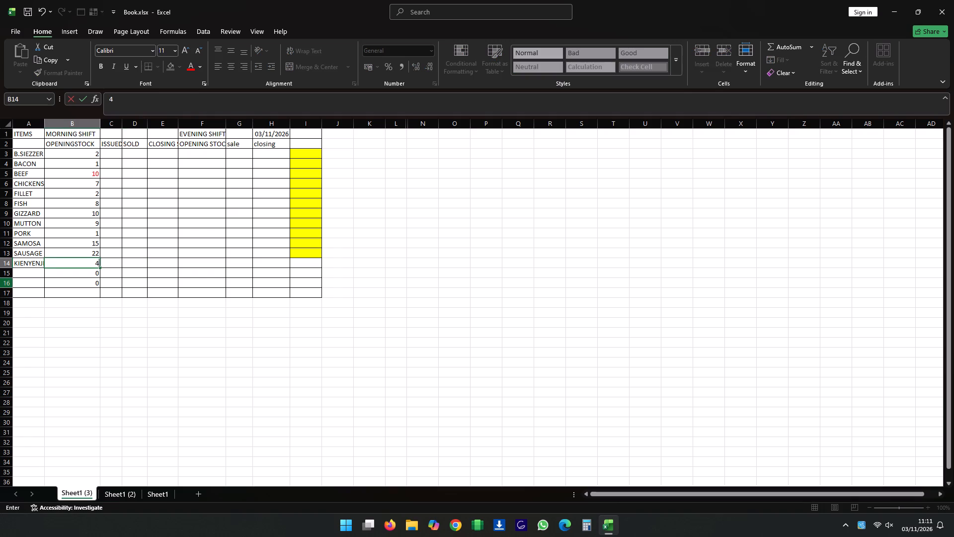
left_click(425, 261)
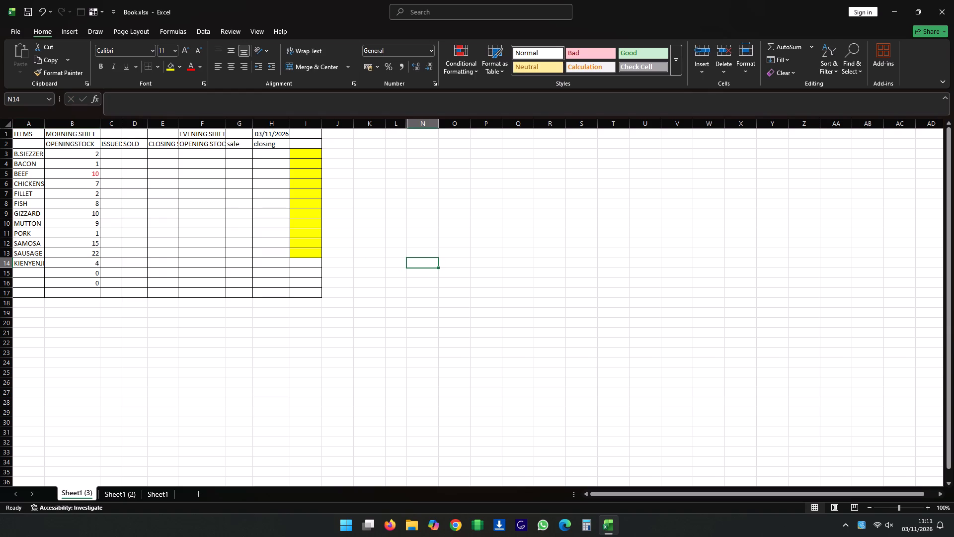
Set cells A1 to I23 of the 03/11/2026 stock sheet as the print area.
left_click_drag(20, 132, 498, 327)
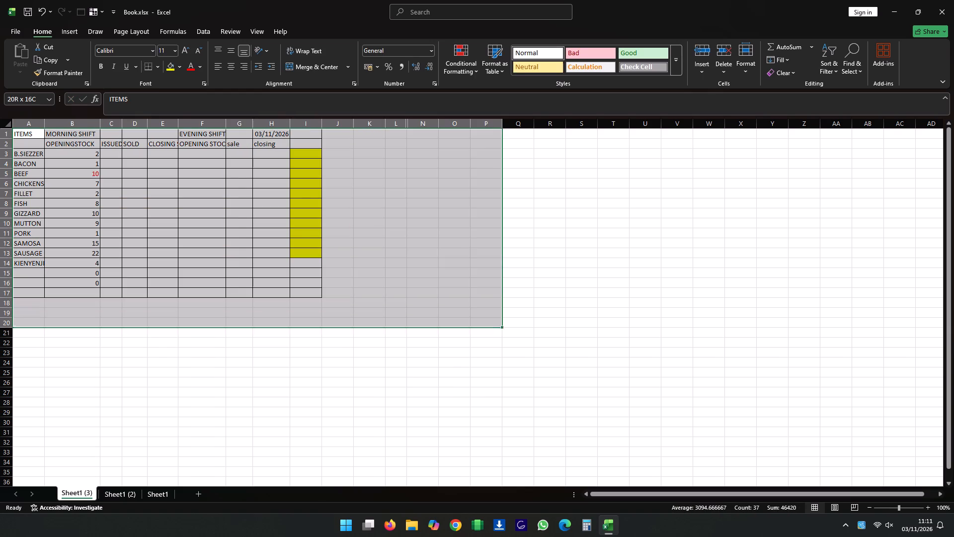
left_click_drag(498, 327, 313, 336)
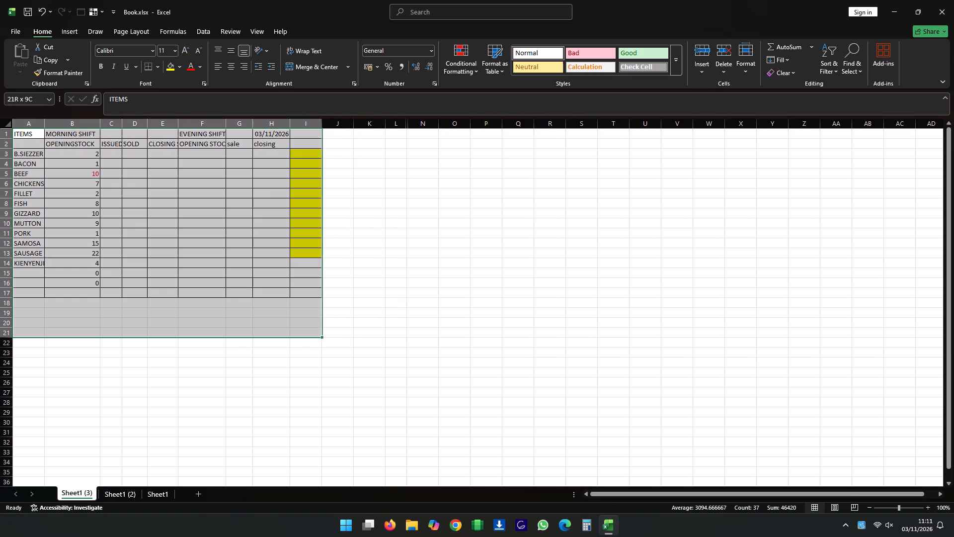
left_click_drag(313, 336, 311, 356)
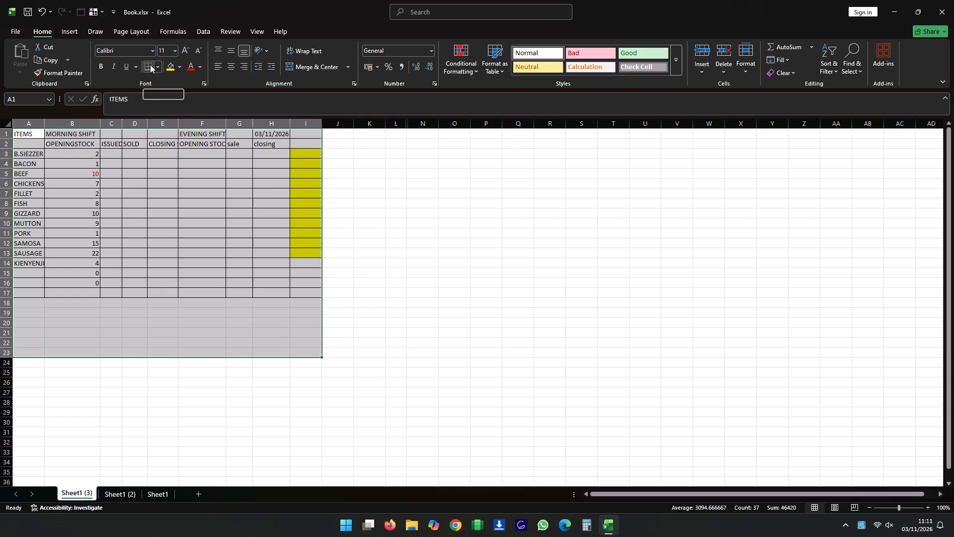
left_click(143, 30)
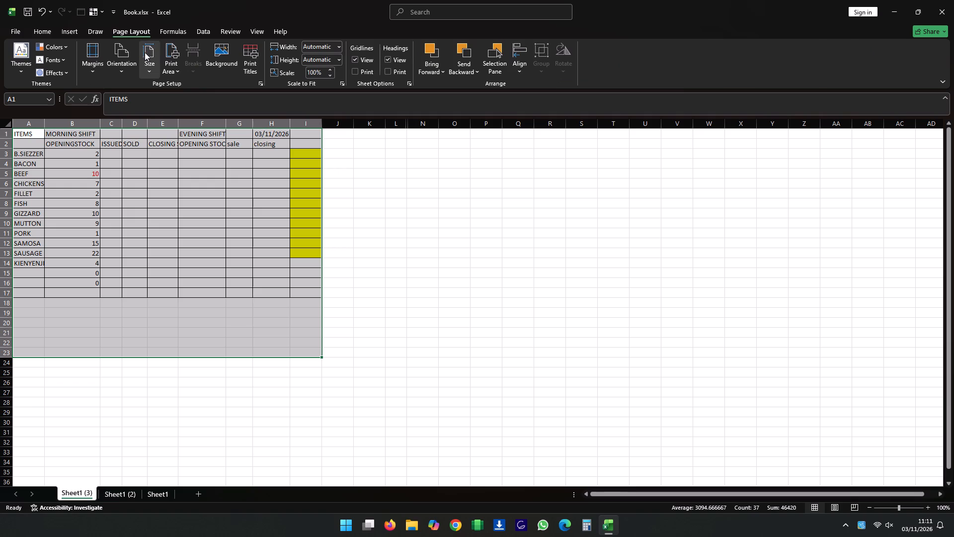
left_click(180, 71)
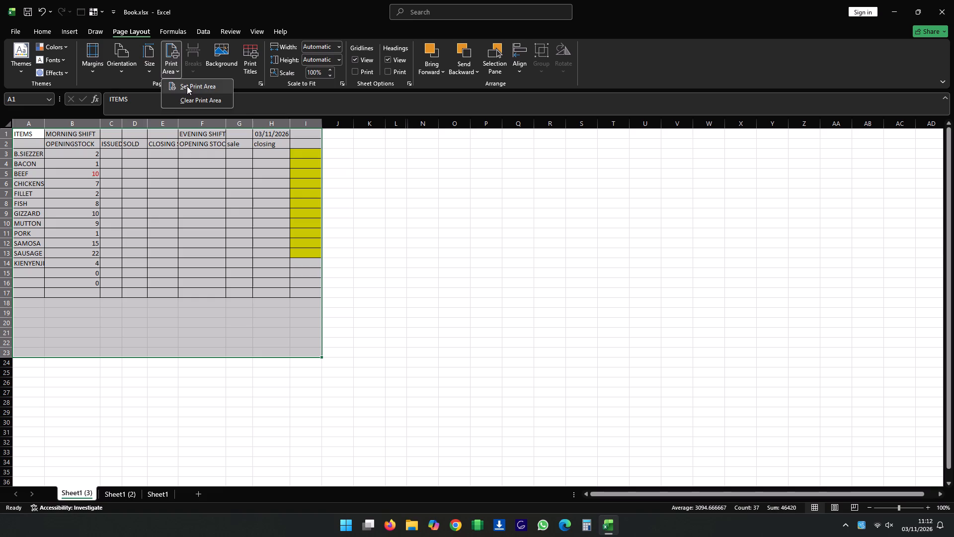
left_click(187, 86)
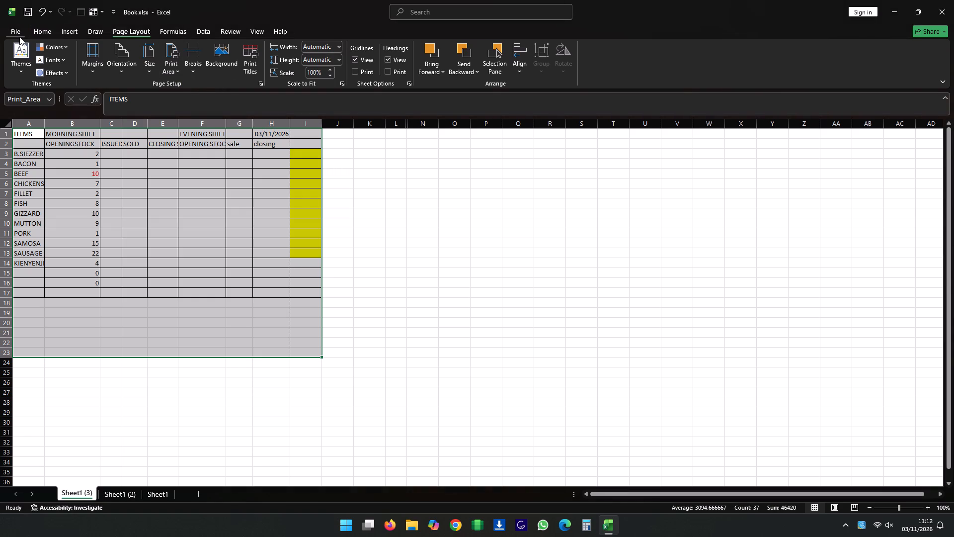
Print one copy of the active stock sheet on the L3250 Series network printer in A4 portrait without scaling.
left_click(19, 37)
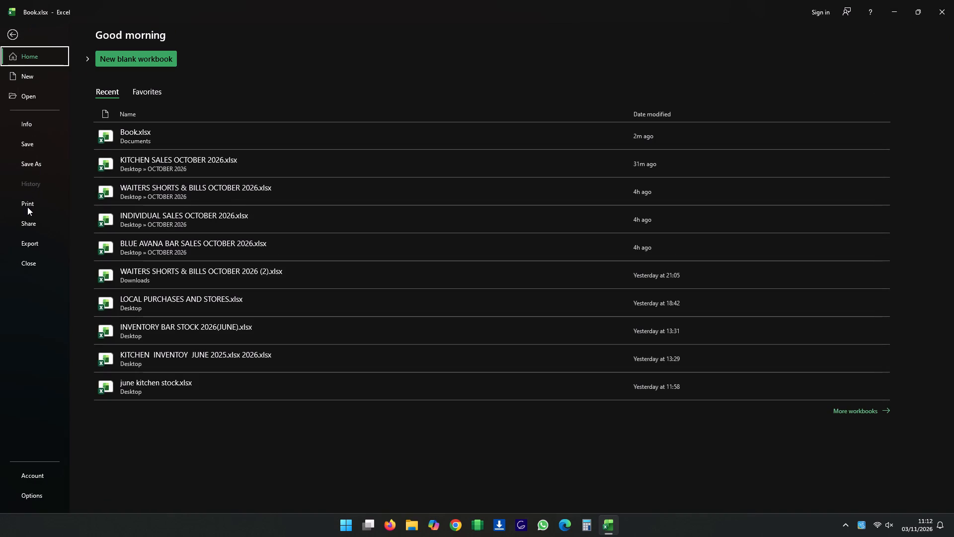
left_click(27, 204)
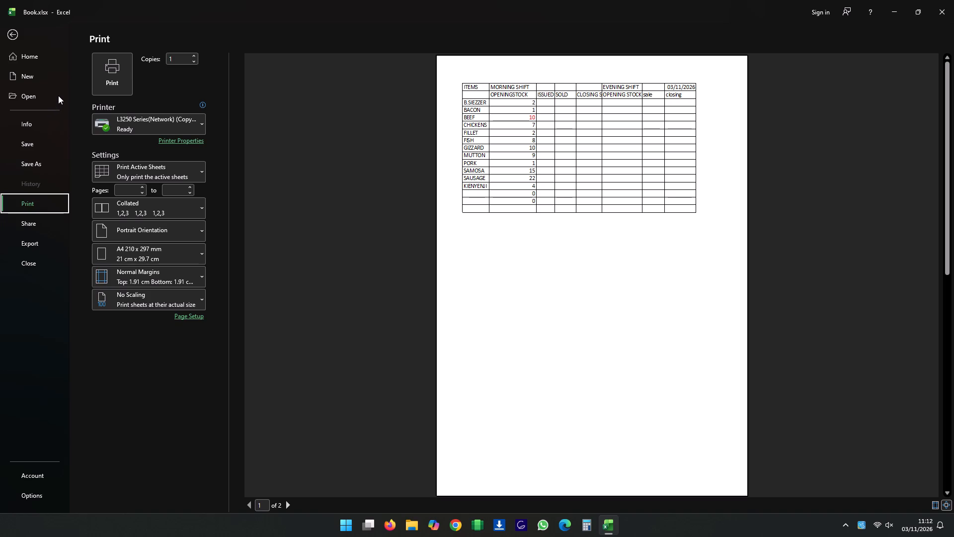
left_click(113, 71)
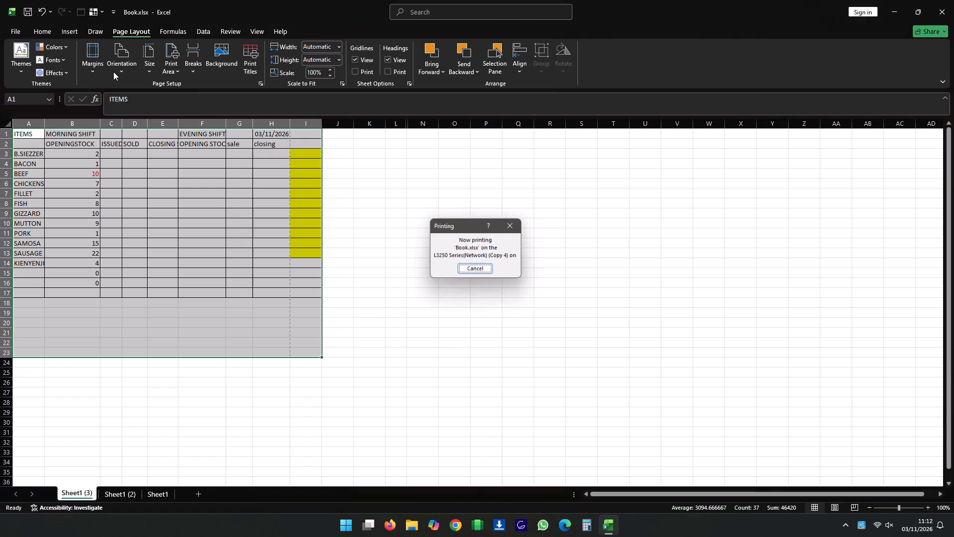
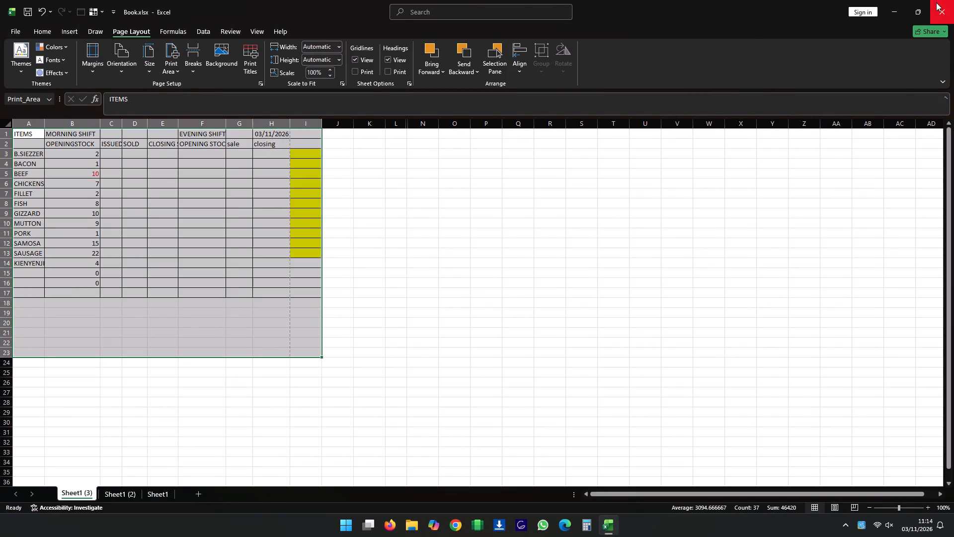
Close Book.xlsx and save its changes.
left_click(939, 10)
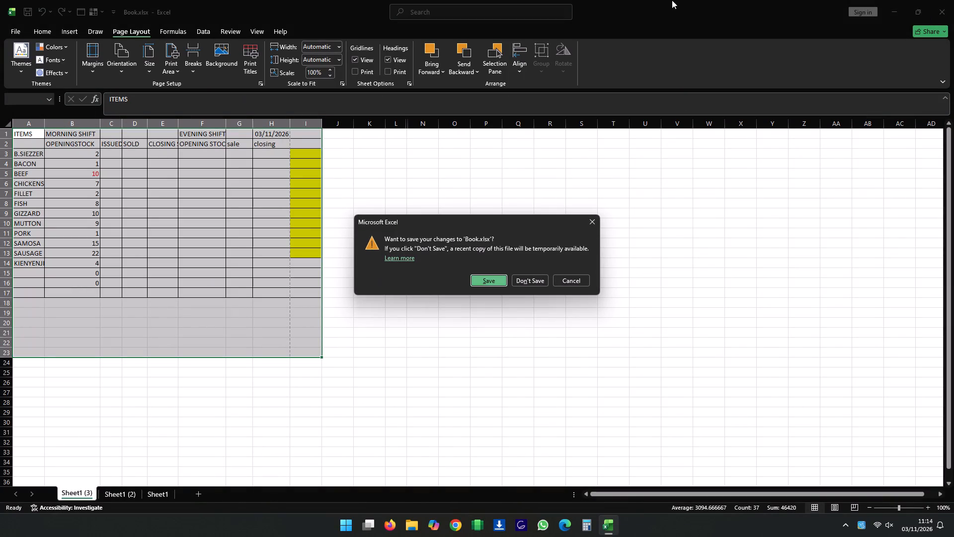
left_click(482, 282)
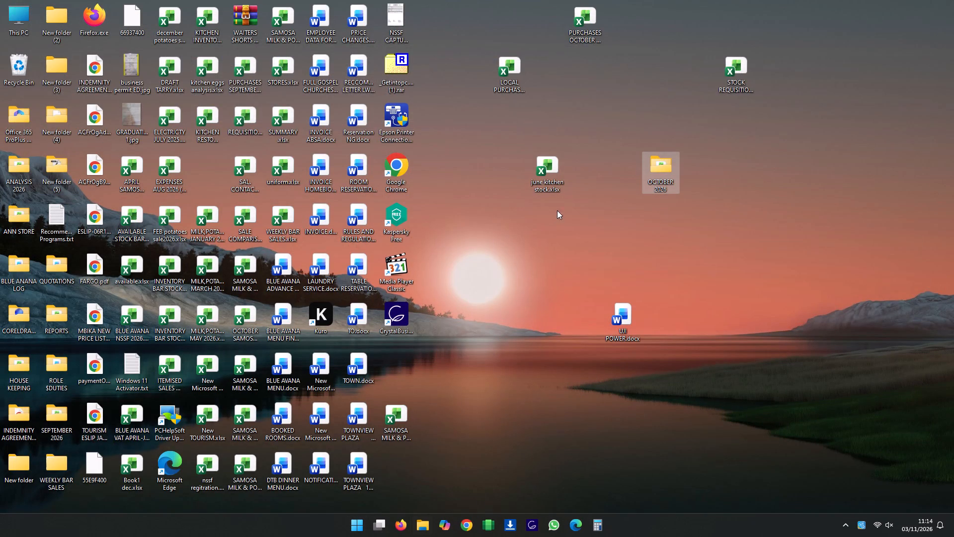
Open the june kitchen stock.xlsx workbook from the desktop.
left_click(548, 174)
double_click(548, 174)
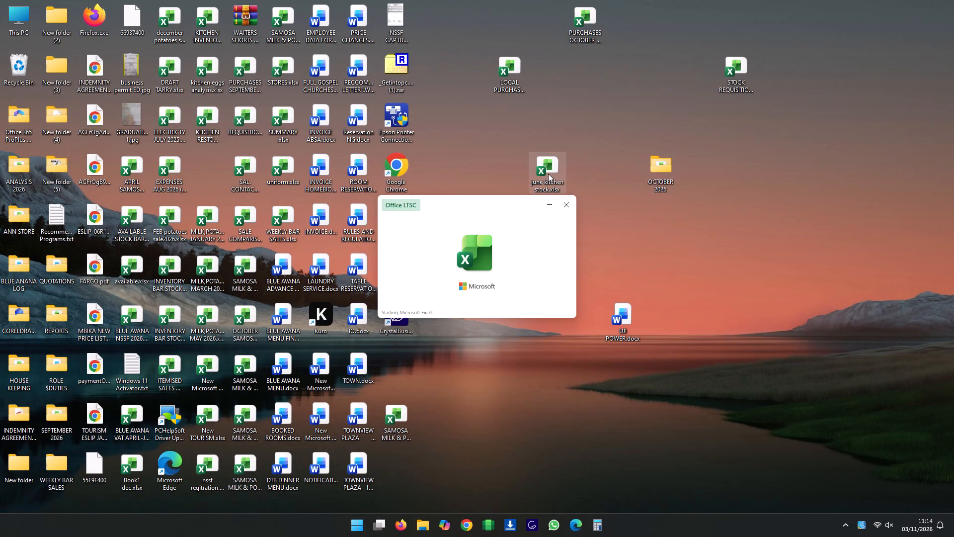
Hide the OCTOBER 2026 (2) sheet.
left_click(70, 498)
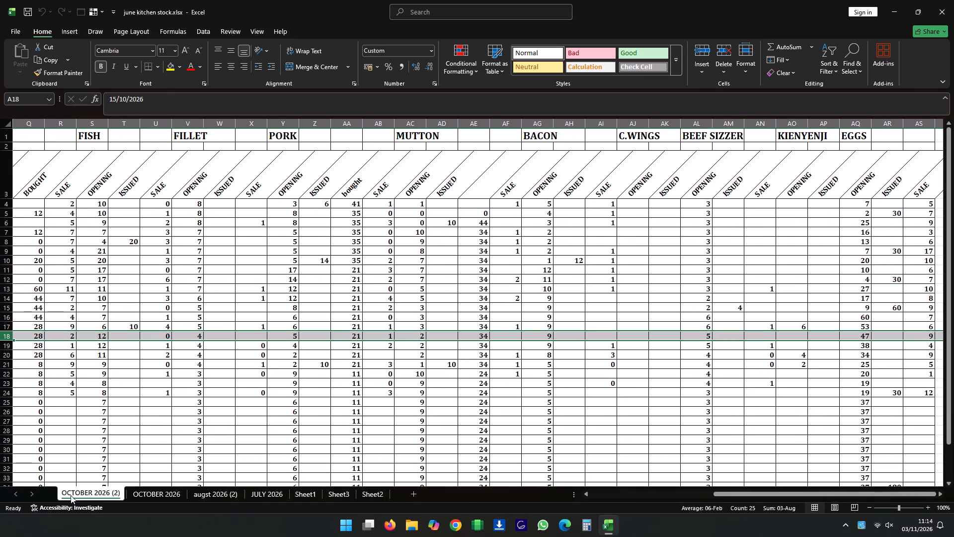
right_click(71, 492)
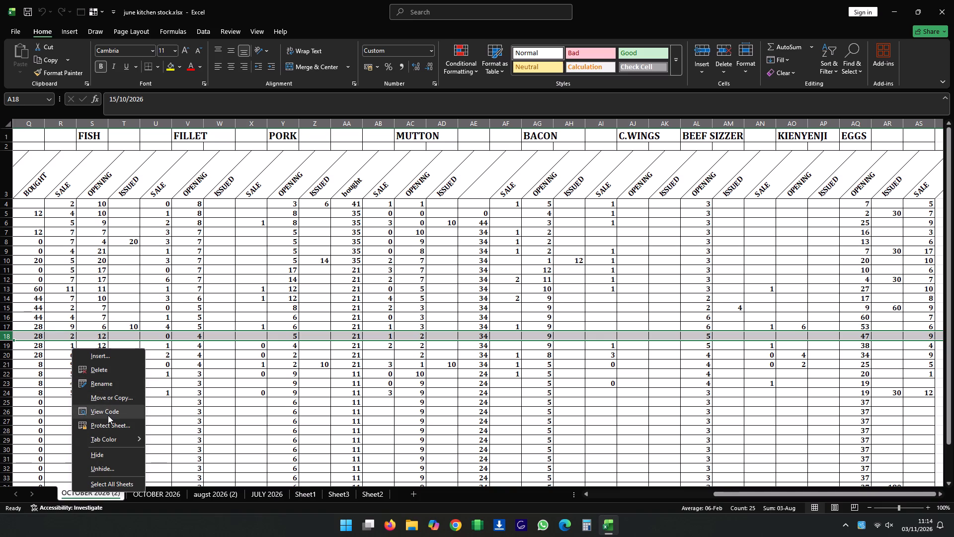
left_click(101, 455)
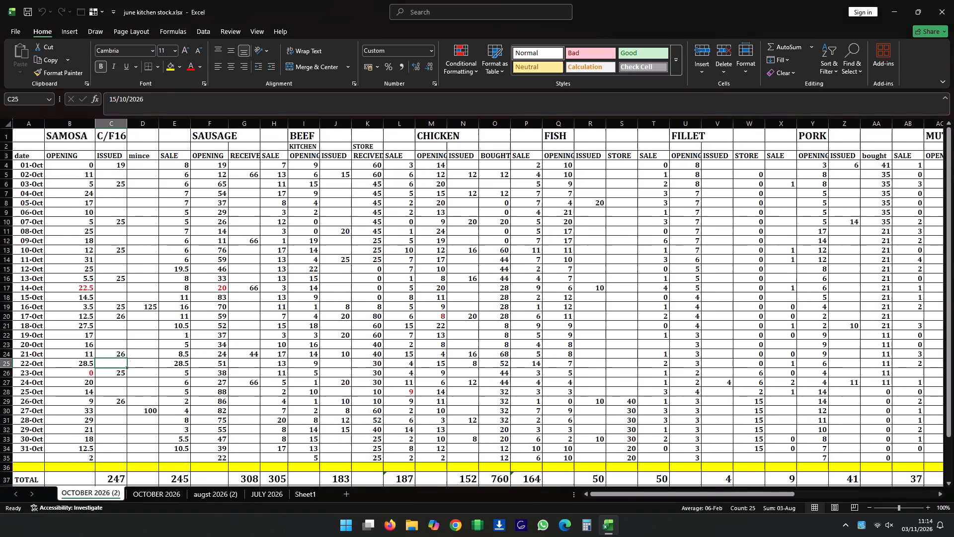
Create a copy of the OCTOBER 2026 sheet and place it before OCTOBER 2026 in the same workbook.
right_click(87, 495)
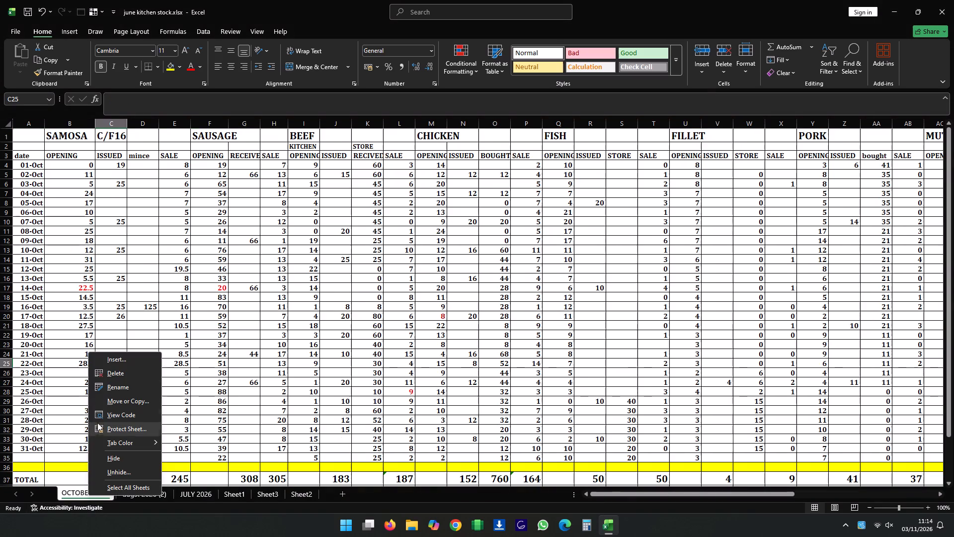
left_click(113, 401)
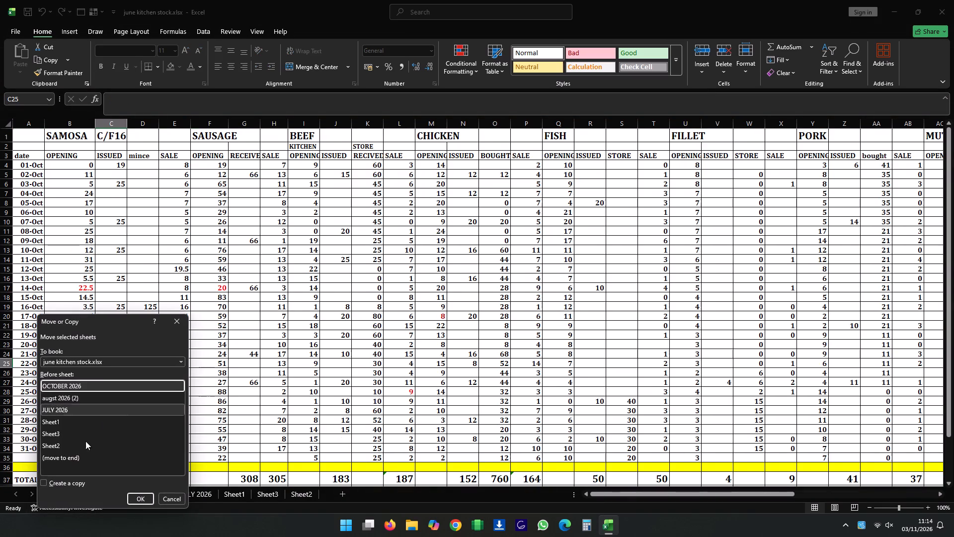
left_click(43, 483)
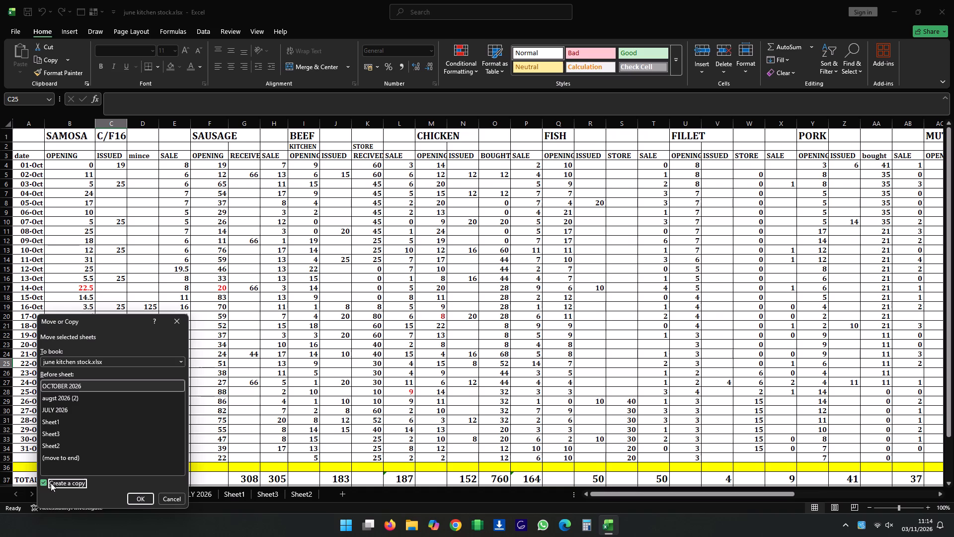
left_click(142, 500)
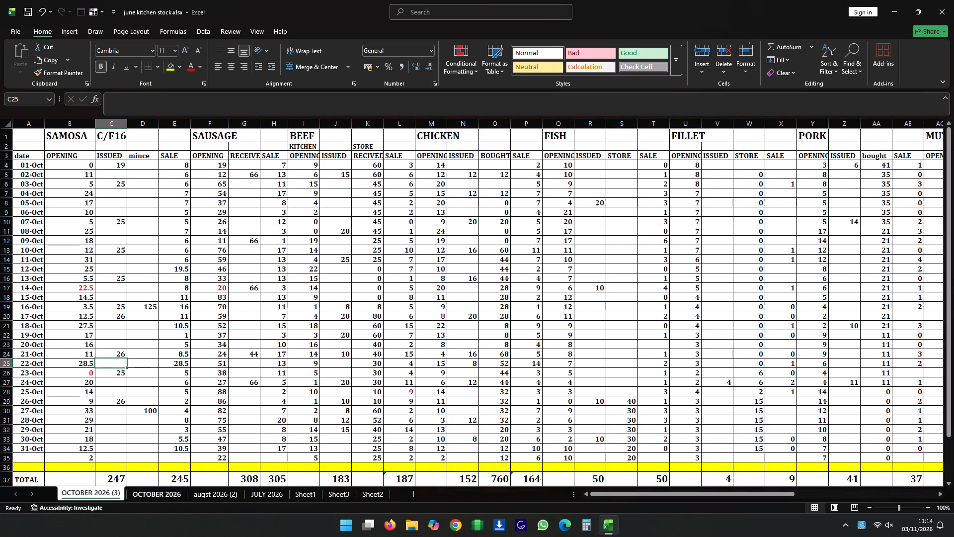
Change the first date in cell A4 of the copied sheet to 01/11/2026.
left_click(33, 167)
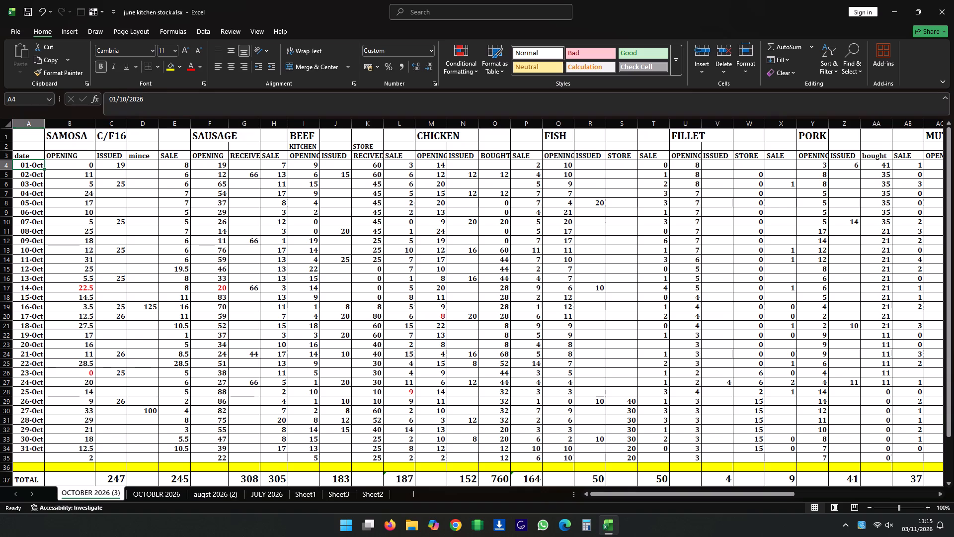
left_click(125, 98)
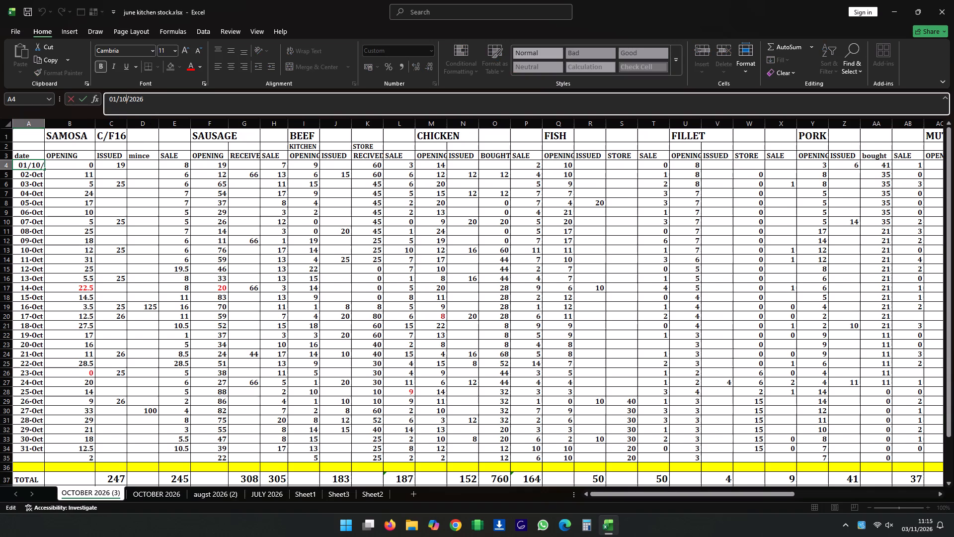
key("BackSpace")
key("1")
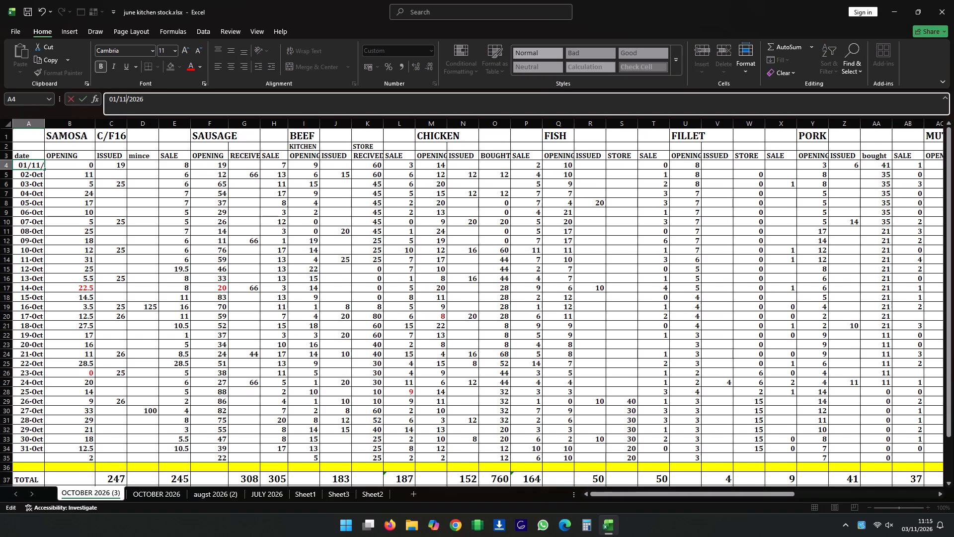
key("Return")
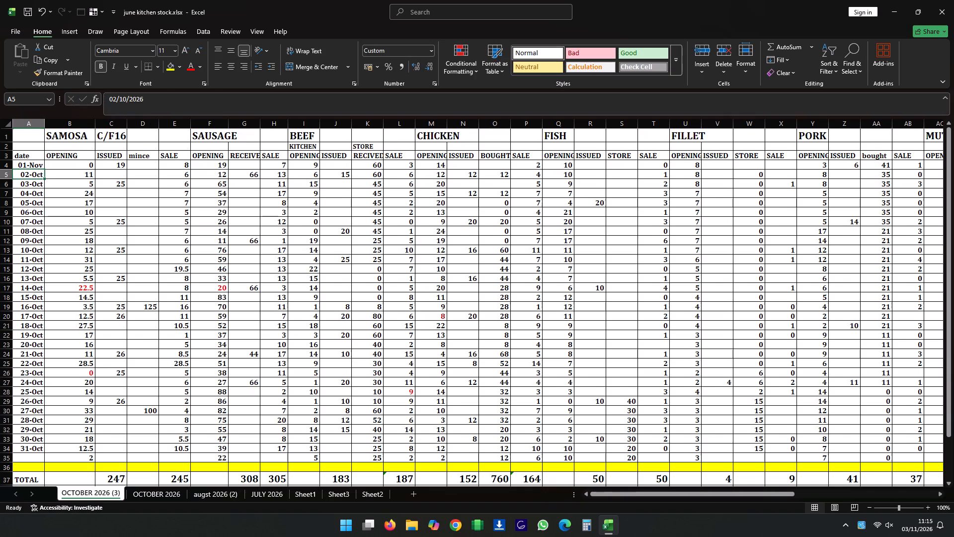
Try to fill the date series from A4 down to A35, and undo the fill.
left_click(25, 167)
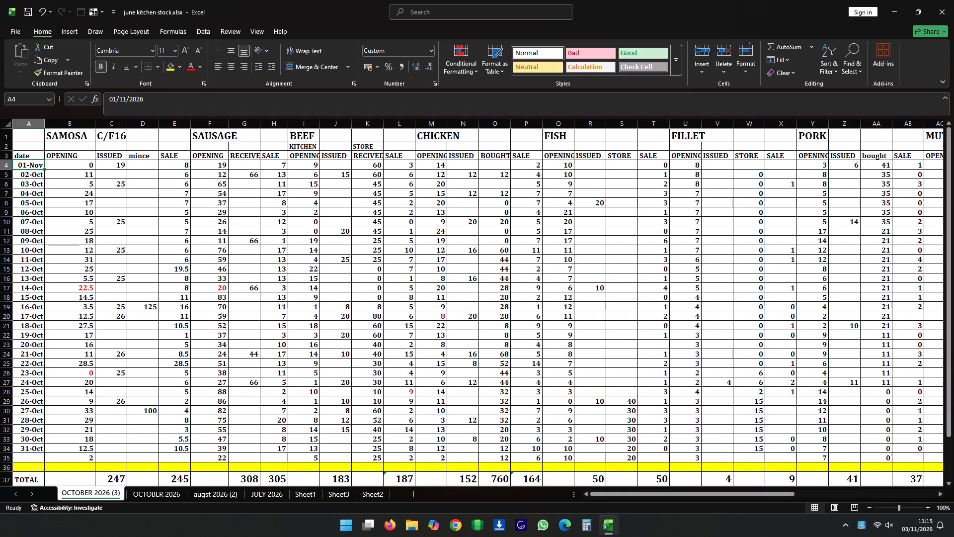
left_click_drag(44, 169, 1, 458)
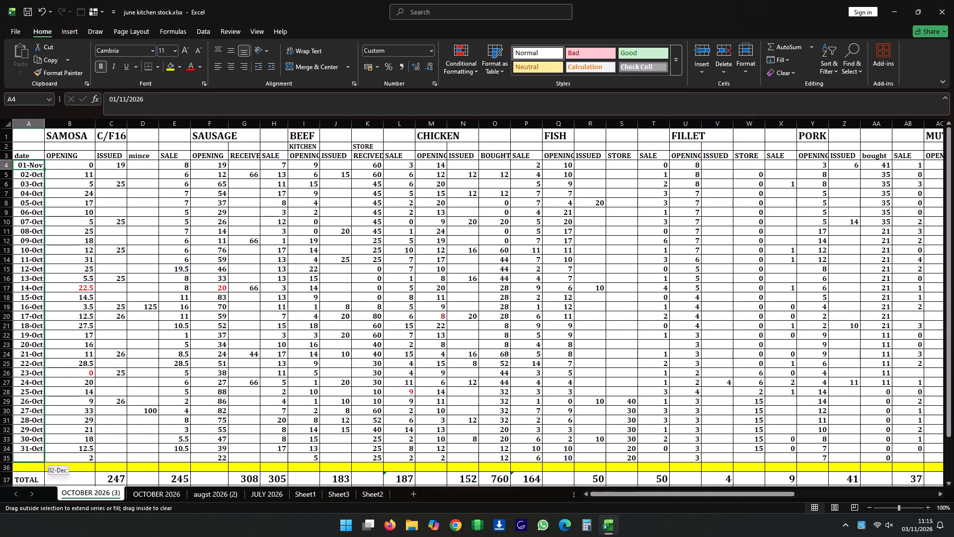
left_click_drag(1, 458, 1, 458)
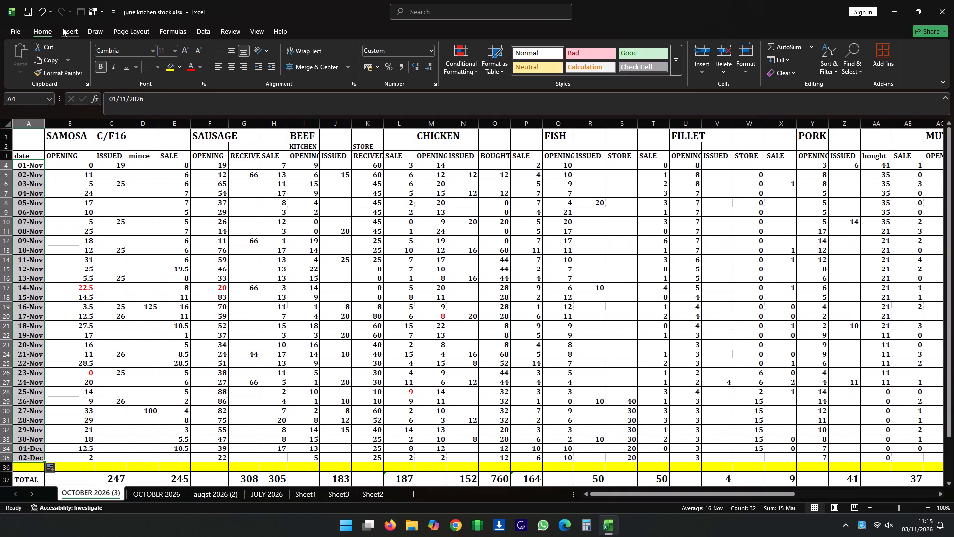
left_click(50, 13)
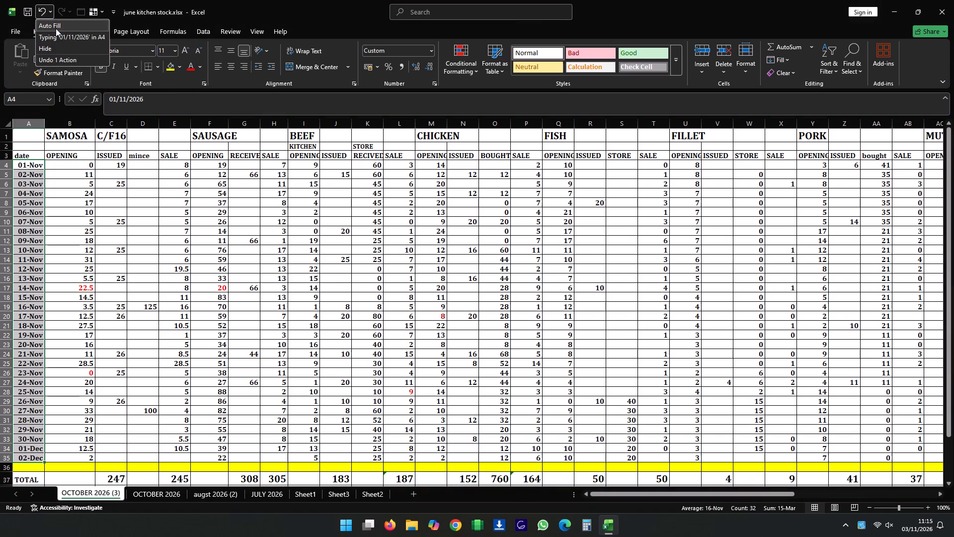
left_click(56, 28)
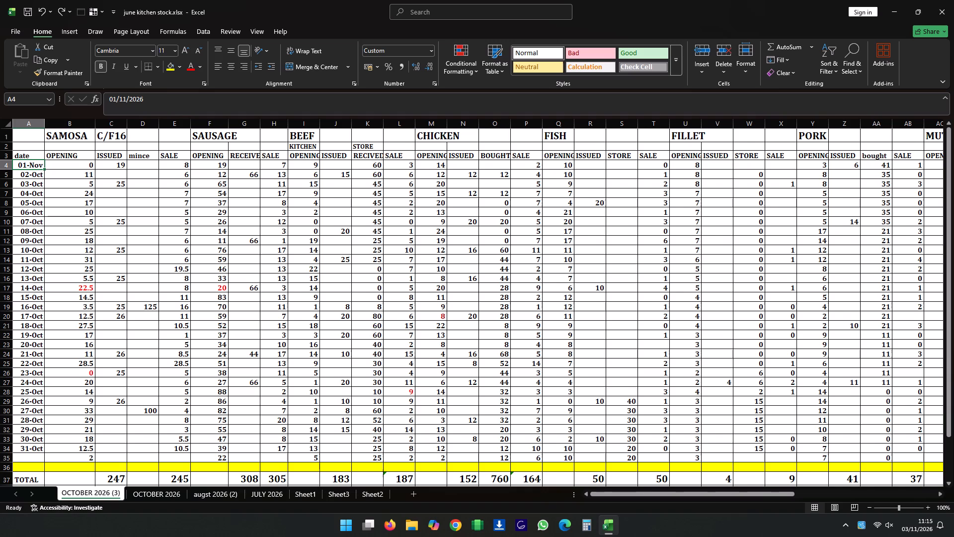
For 01-Nov, set the SAMOSA opening stock to 2 and the issued quantity to 25.
left_click(93, 167)
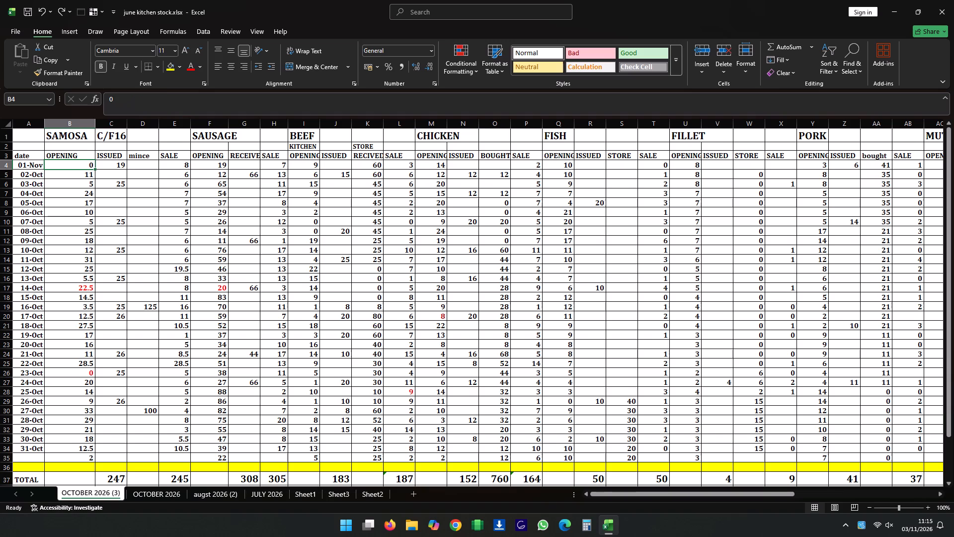
key("2")
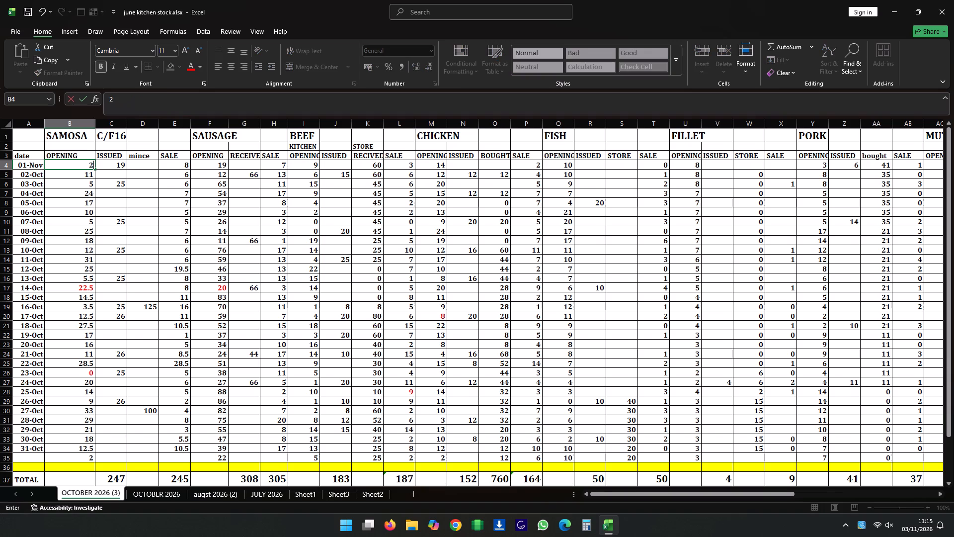
left_click(121, 165)
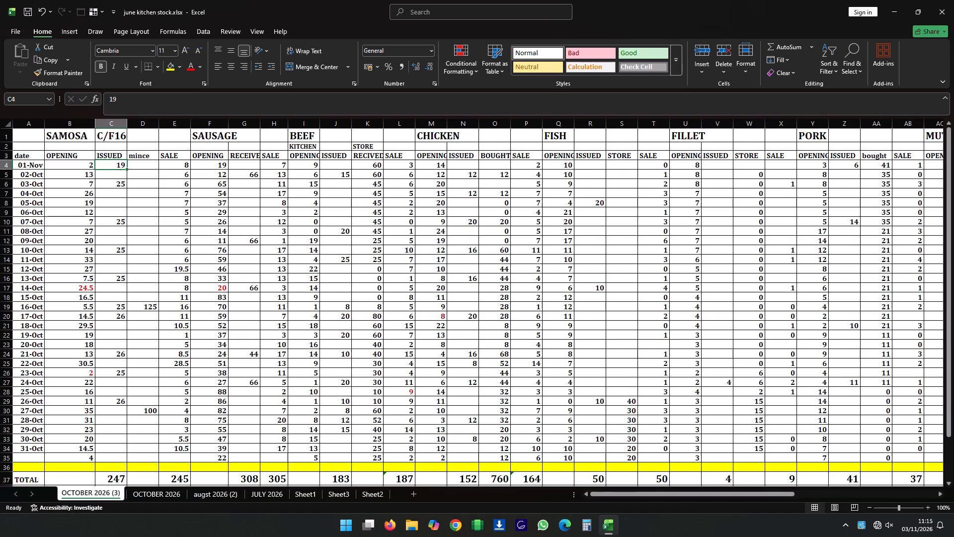
type("25")
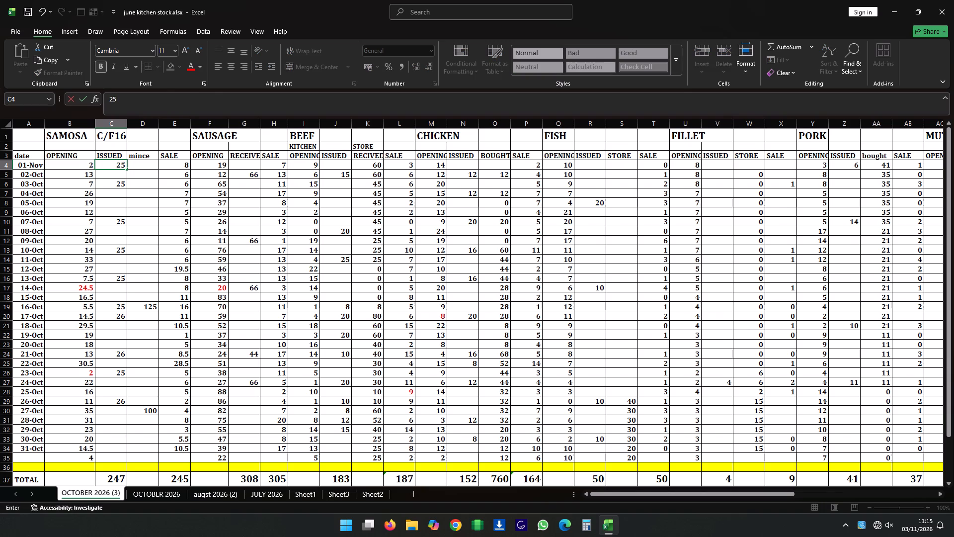
left_click(133, 170)
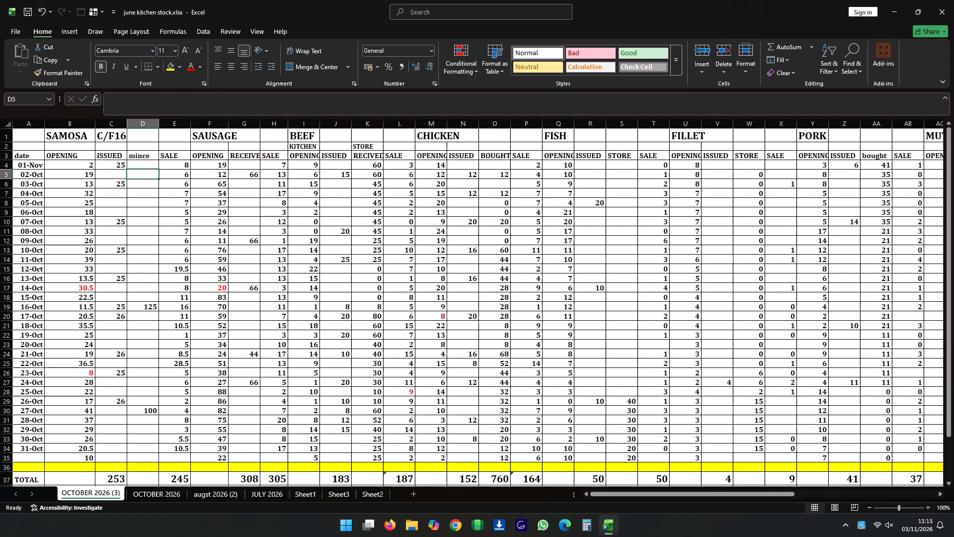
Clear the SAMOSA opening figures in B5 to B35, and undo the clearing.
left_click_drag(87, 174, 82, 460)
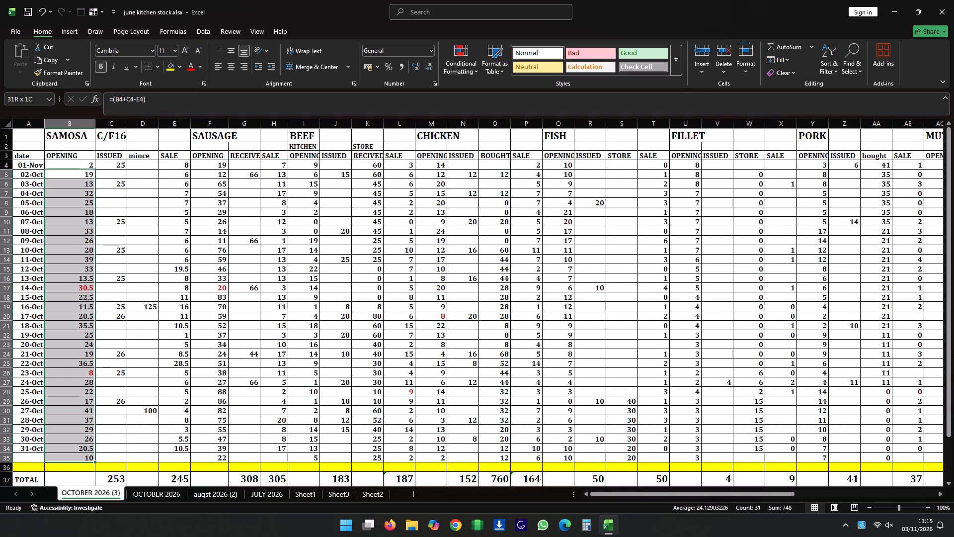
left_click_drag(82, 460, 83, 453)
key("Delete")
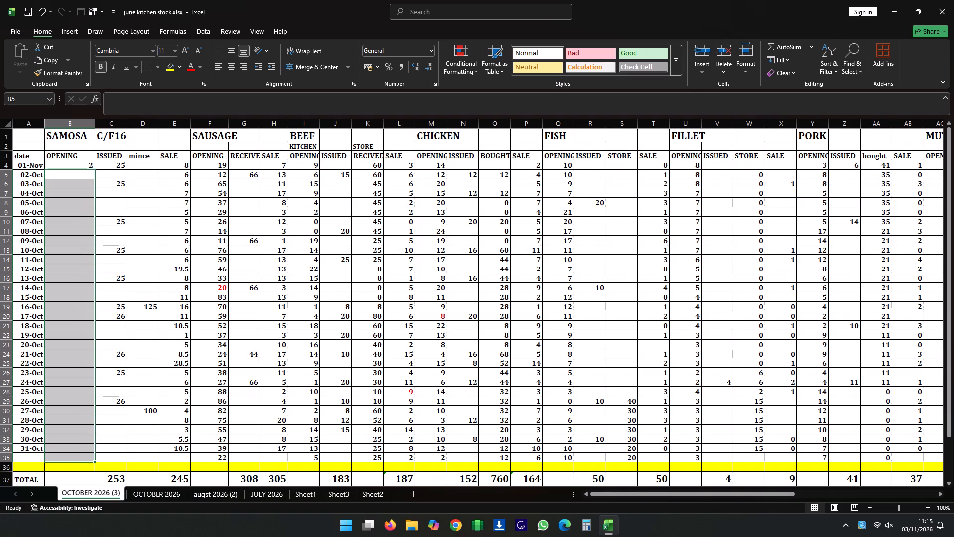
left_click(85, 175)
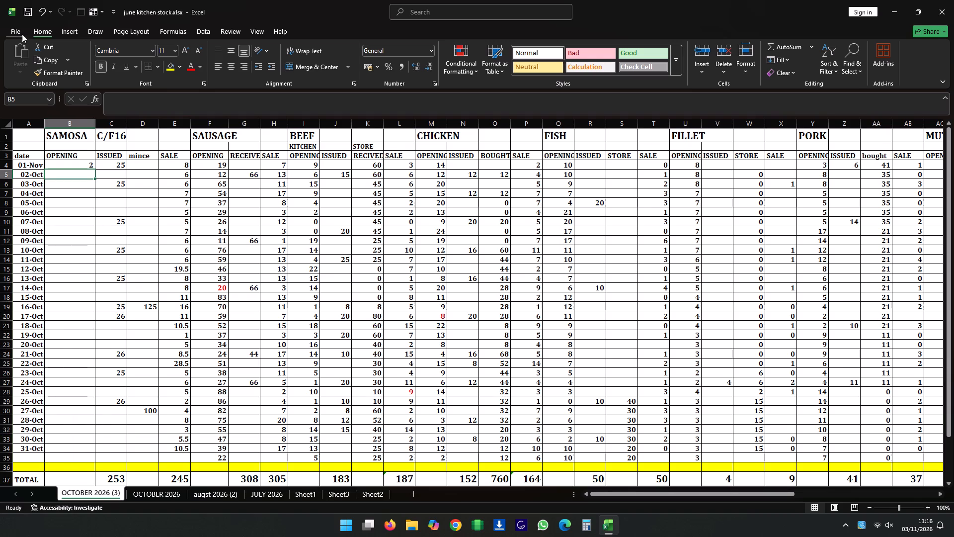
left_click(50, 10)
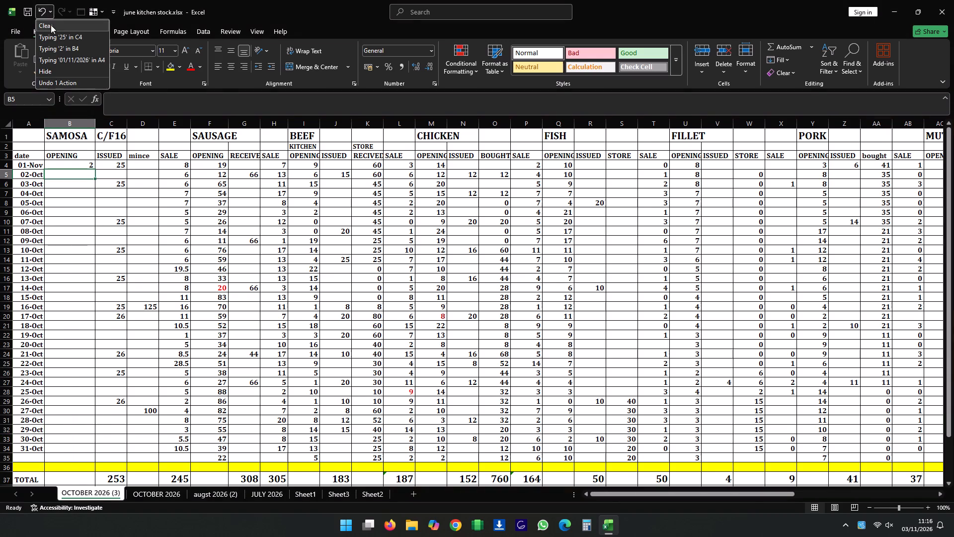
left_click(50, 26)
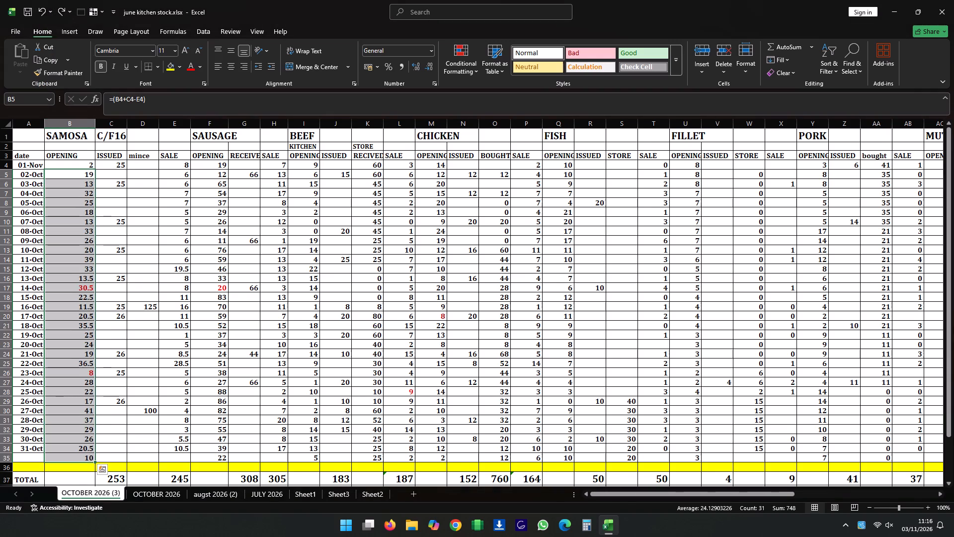
Clear the SAMOSA opening figures in cells B5 to B35, below the 01-Nov row.
left_click(87, 176)
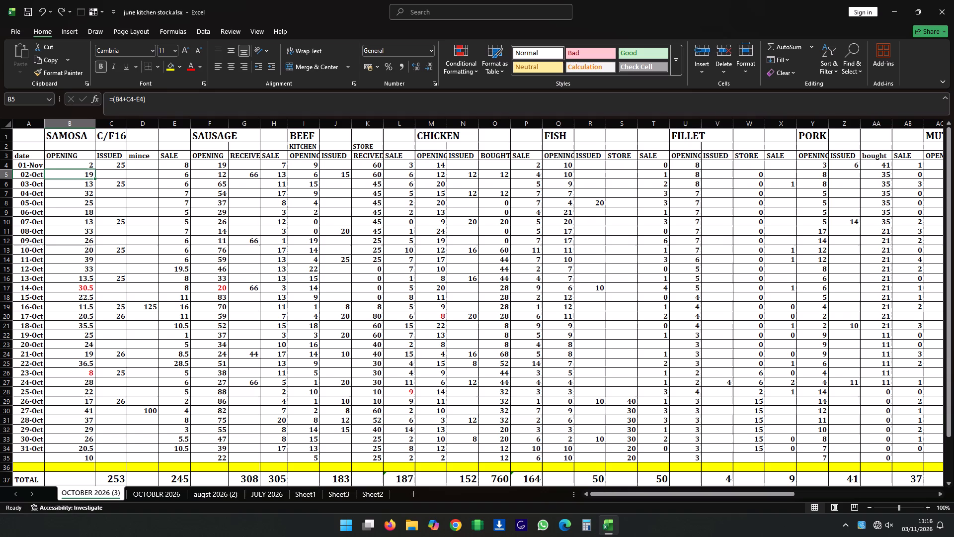
left_click_drag(87, 173, 74, 473)
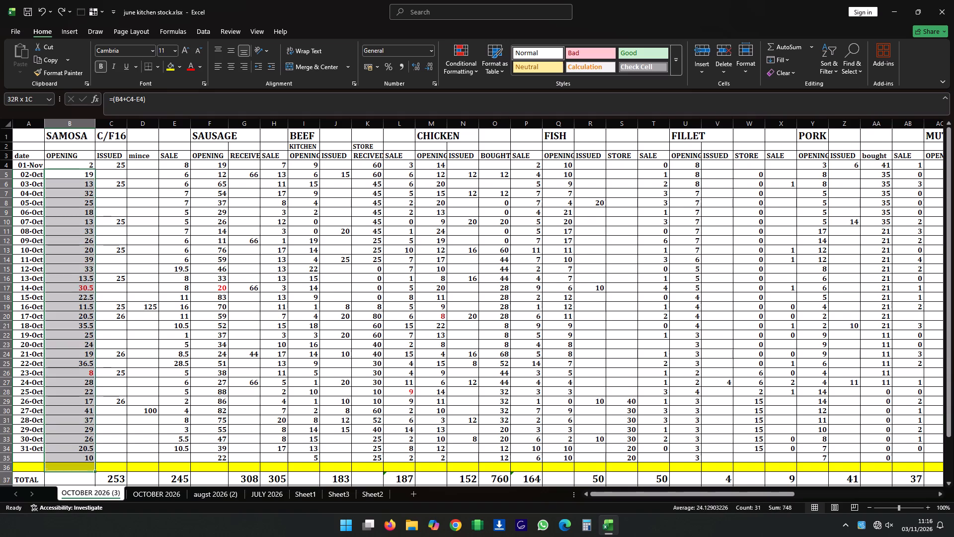
left_click_drag(74, 473, 82, 457)
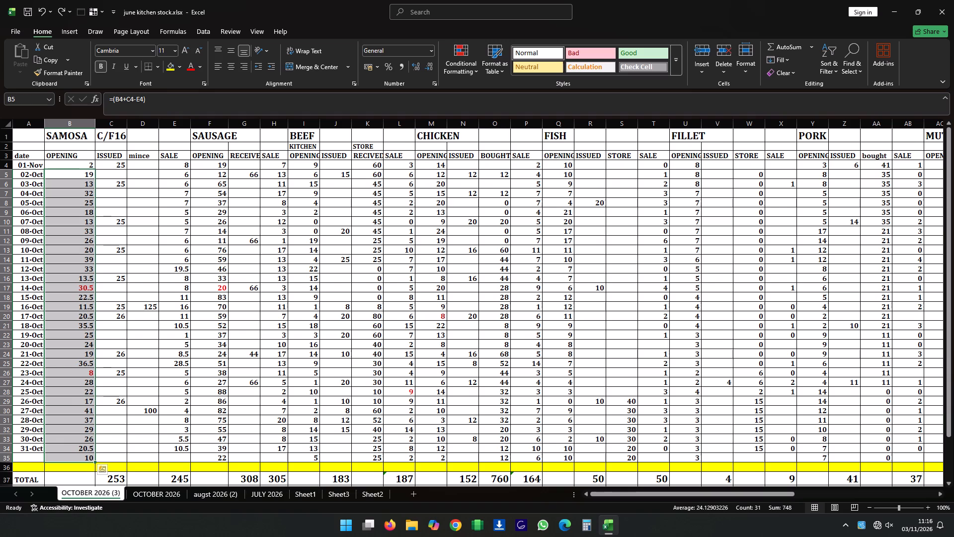
key("Delete")
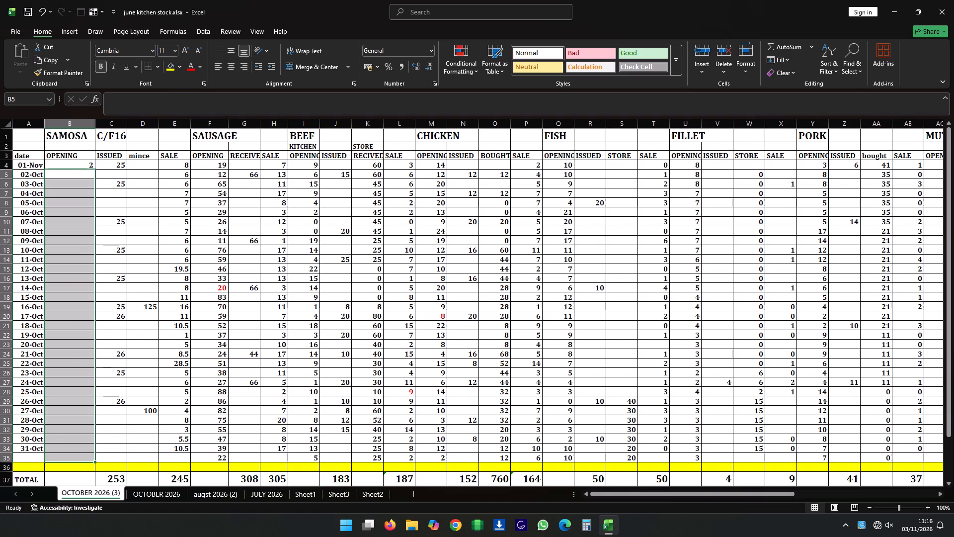
Clear the SAMOSA issued figures in cells C6 to C35, keeping the 01-Nov entry.
left_click_drag(120, 181, 126, 471)
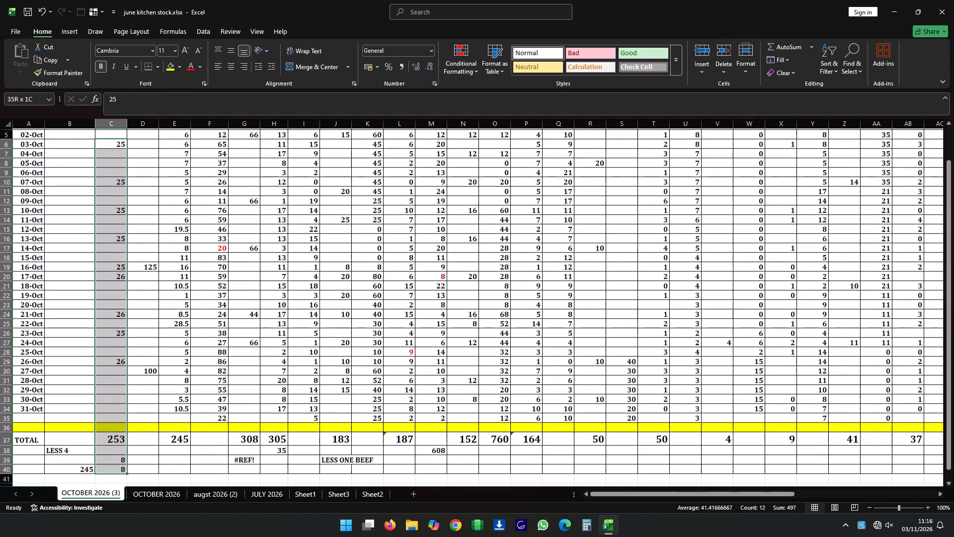
left_click_drag(126, 471, 127, 414)
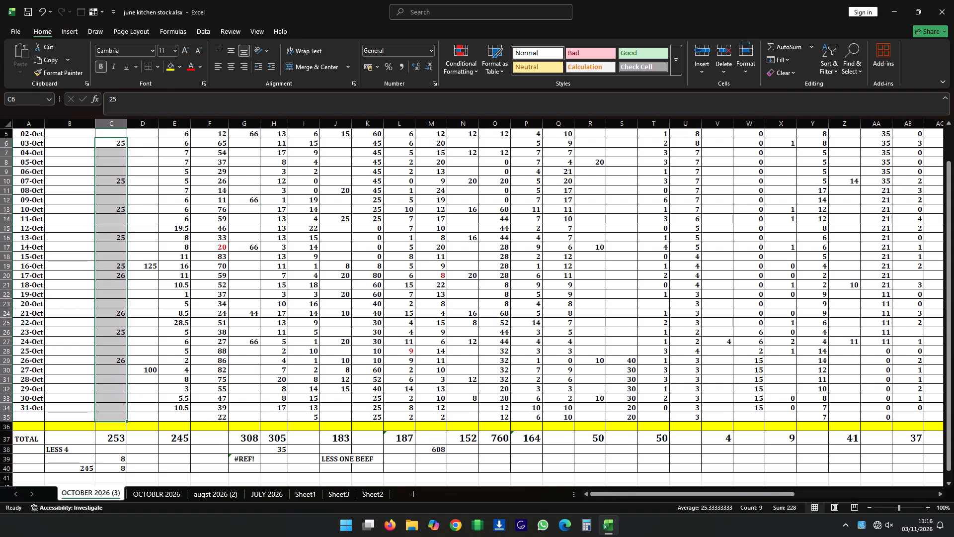
key("Delete")
Clear the old mince figures in cells D14 to D31.
scroll(24, 204, "up", 7)
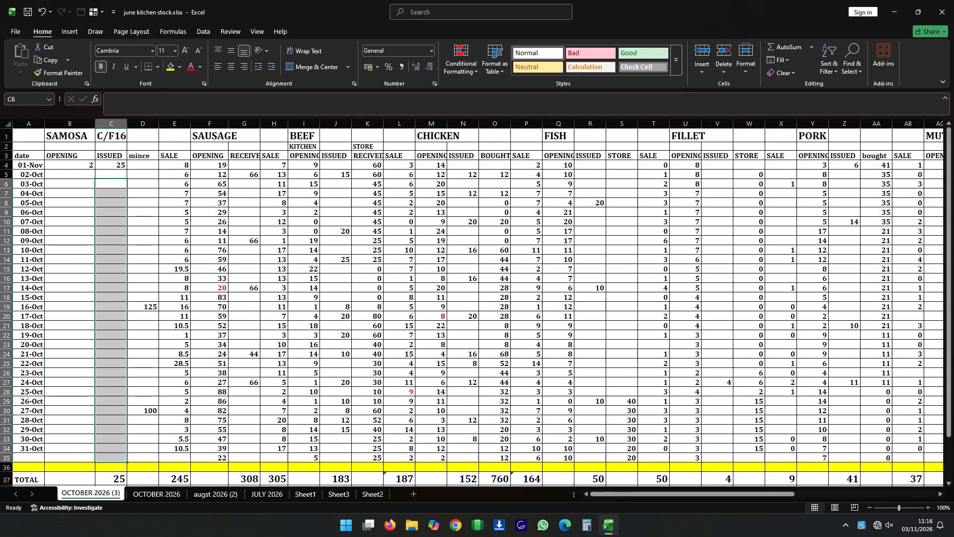
left_click(143, 195)
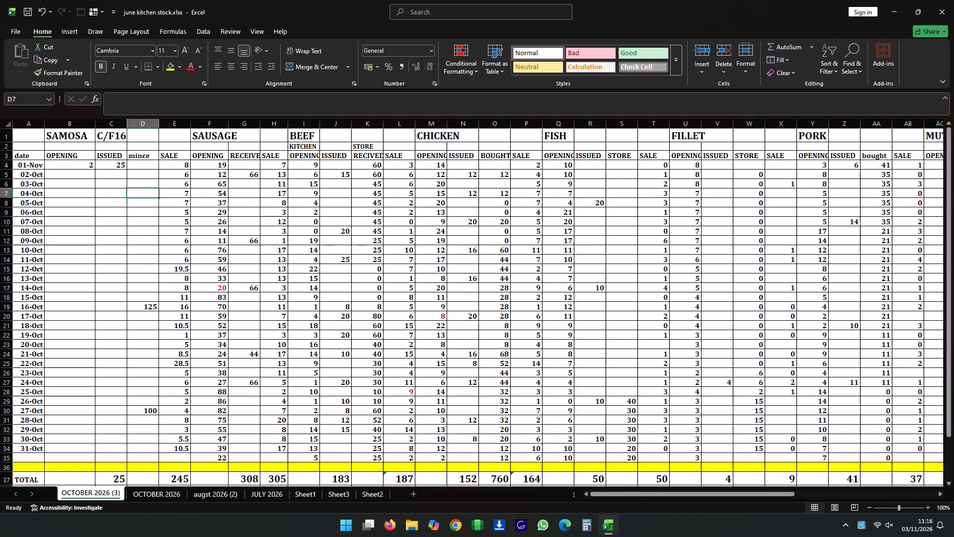
left_click_drag(143, 195, 147, 509)
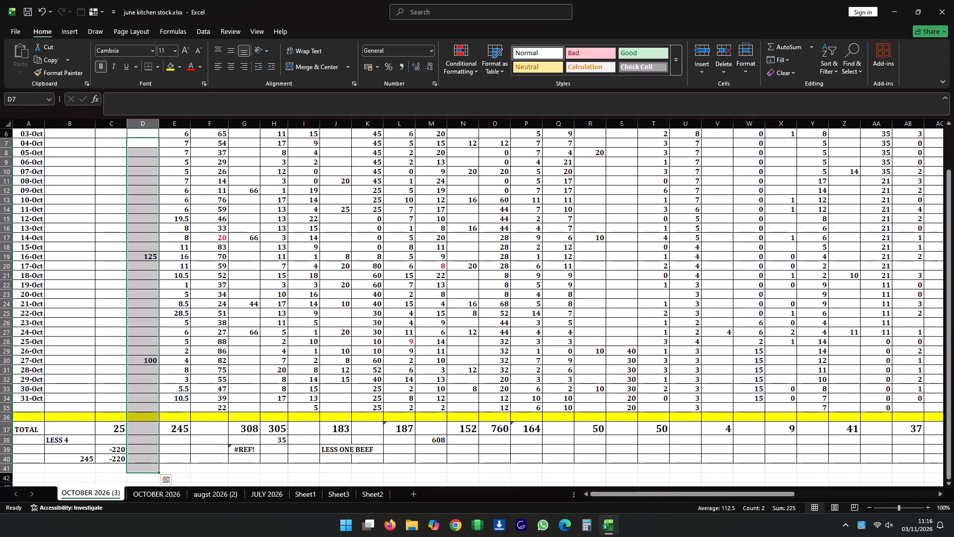
left_click(644, 241)
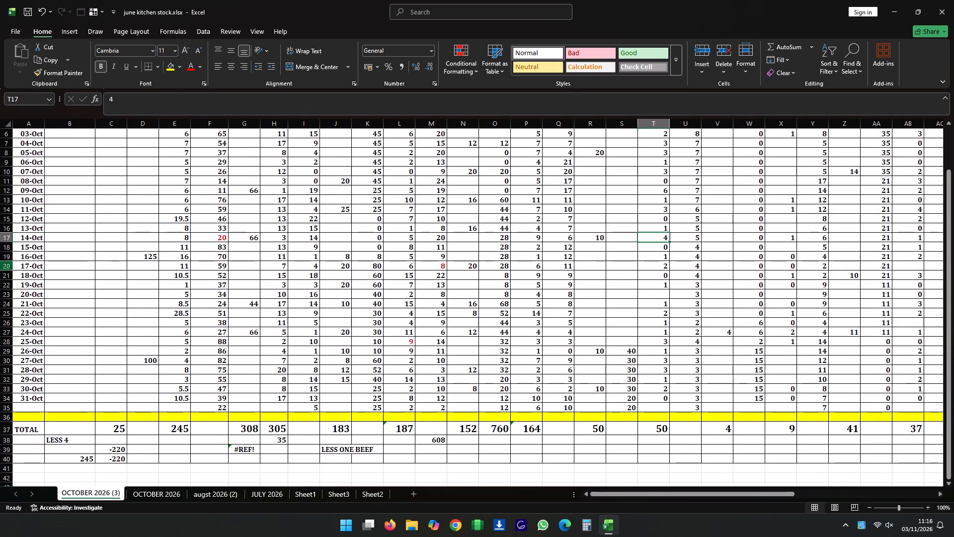
left_click_drag(143, 206, 138, 366)
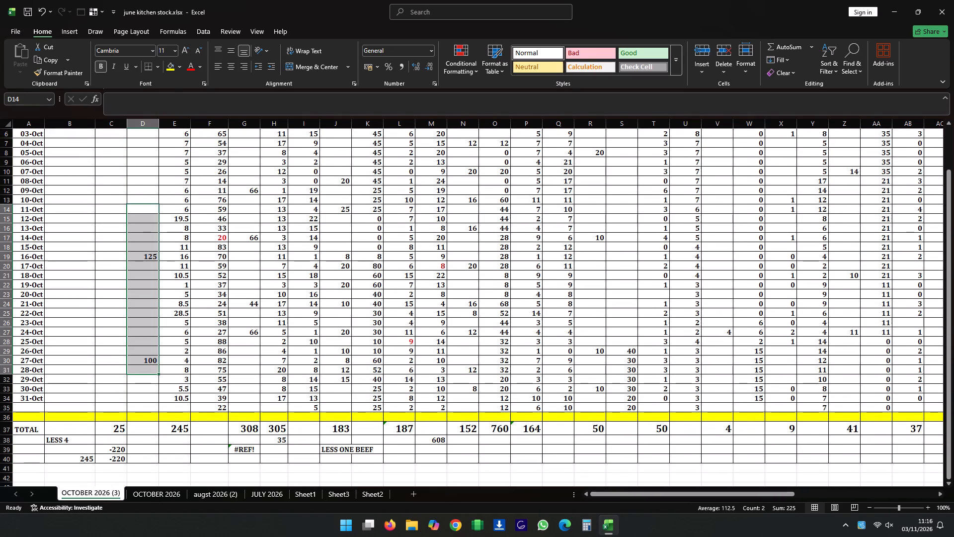
key("Delete")
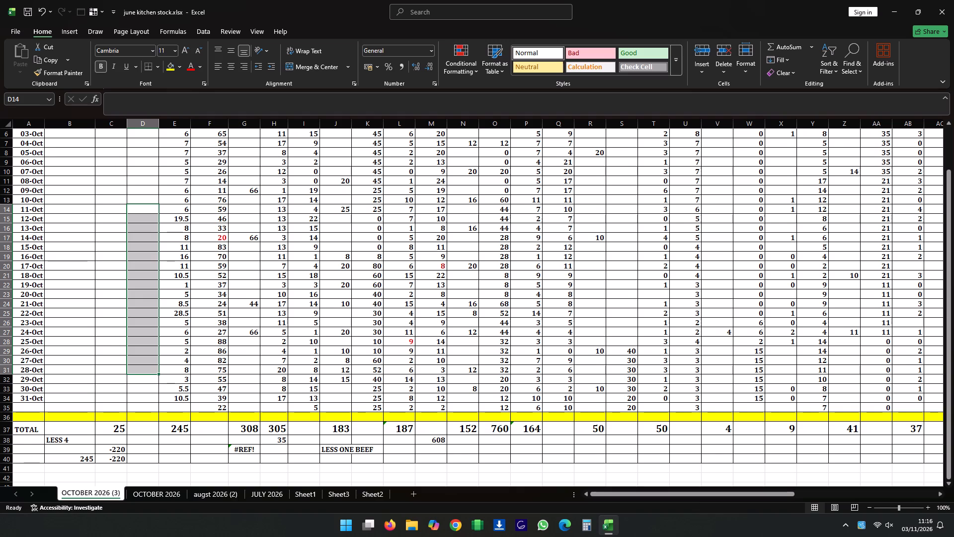
For 01-Nov, set the SAUSAGE opening stock to 22.
scroll(129, 284, "up", 8)
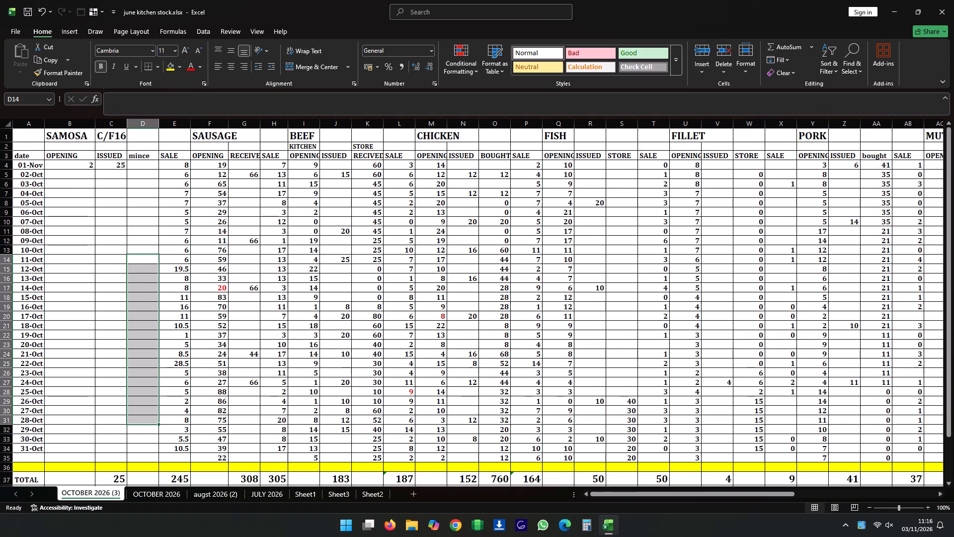
left_click(222, 166)
key("Delete")
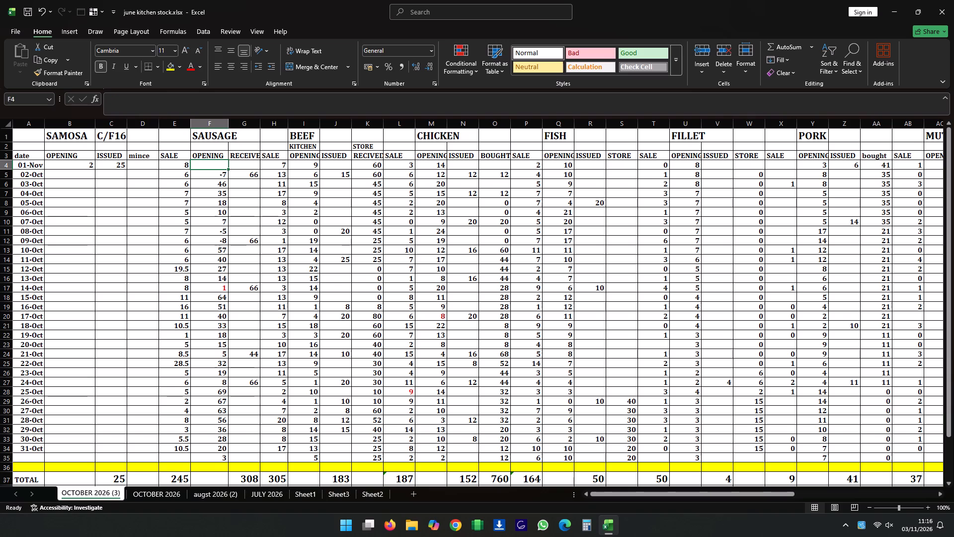
type("22")
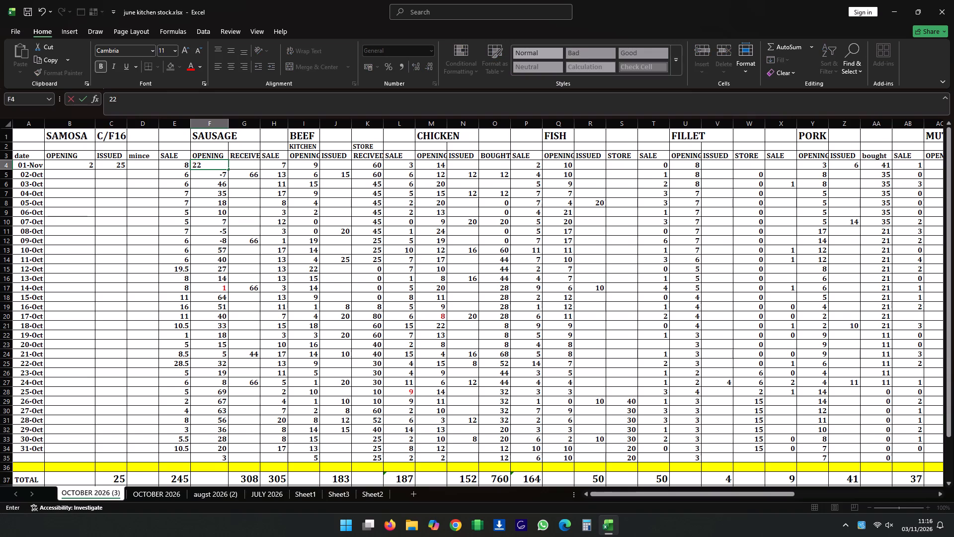
Clear the SAMOSA sale figures in cells E4 to E34, including the 01-Nov row.
left_click_drag(182, 162, 178, 232)
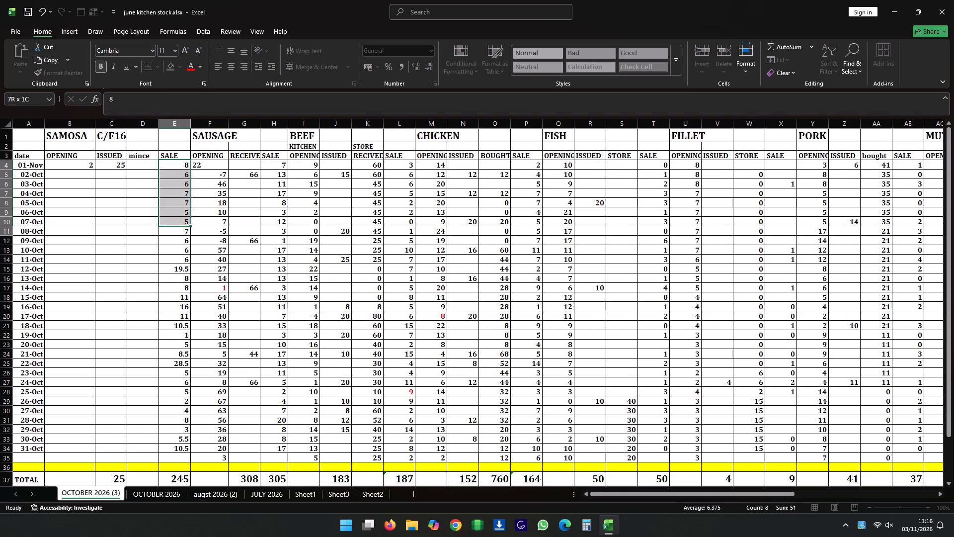
left_click_drag(178, 232, 178, 450)
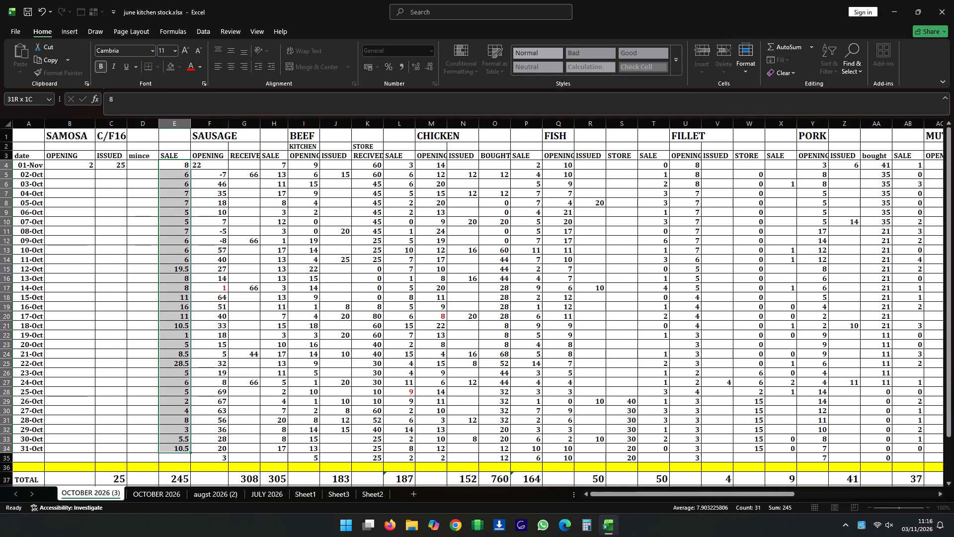
left_click_drag(178, 450, 182, 451)
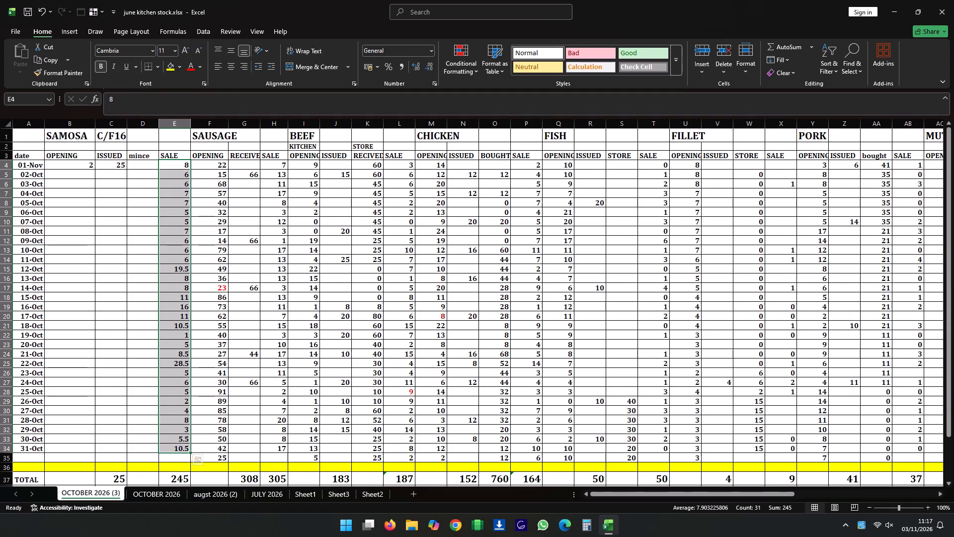
key("Delete")
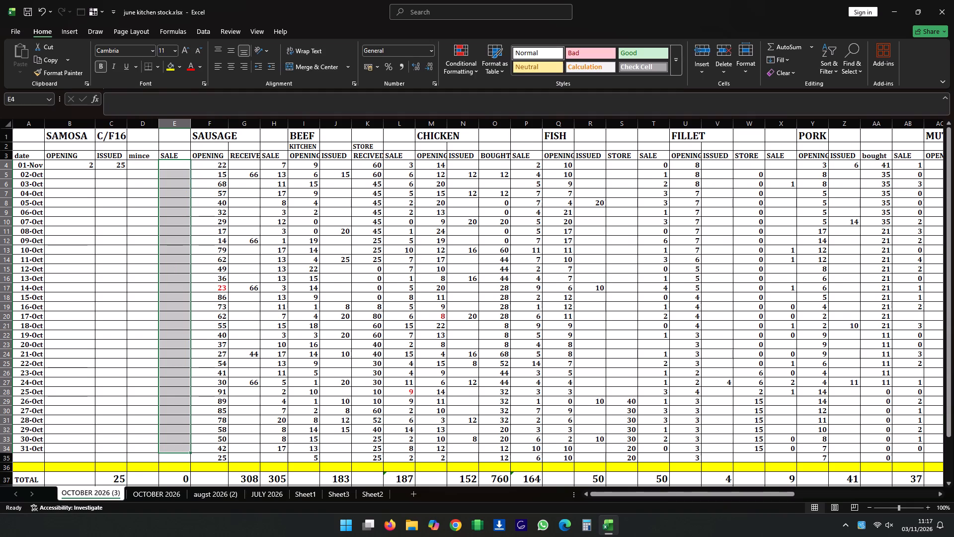
Clear the SAUSAGE opening, received and sale figures in F5 to H35, below the 01-Nov row.
left_click_drag(223, 174, 221, 199)
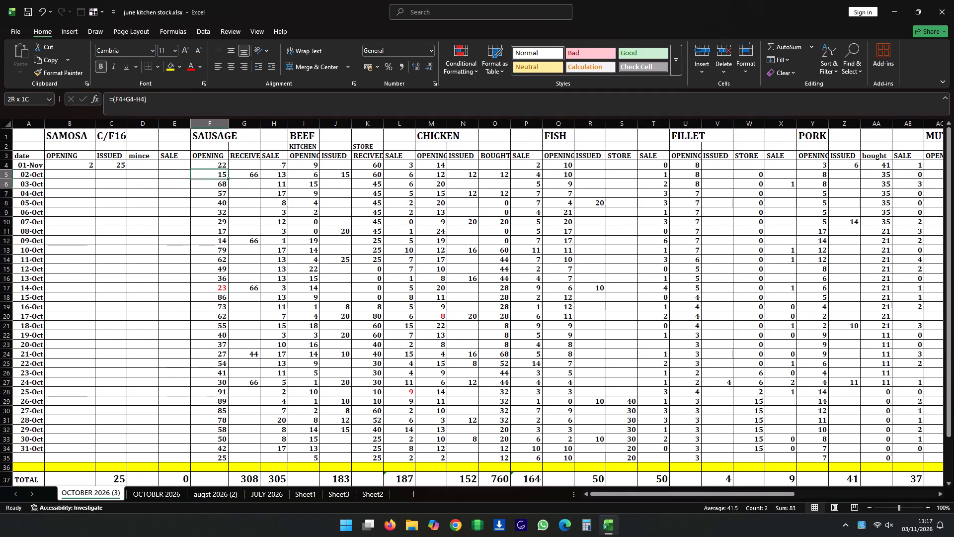
left_click_drag(221, 199, 210, 410)
key("Delete")
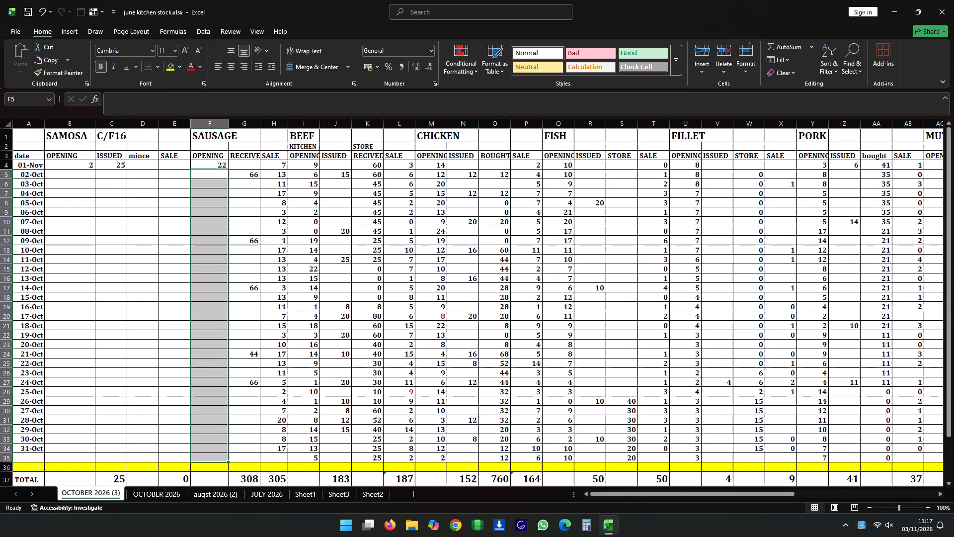
left_click_drag(257, 174, 261, 455)
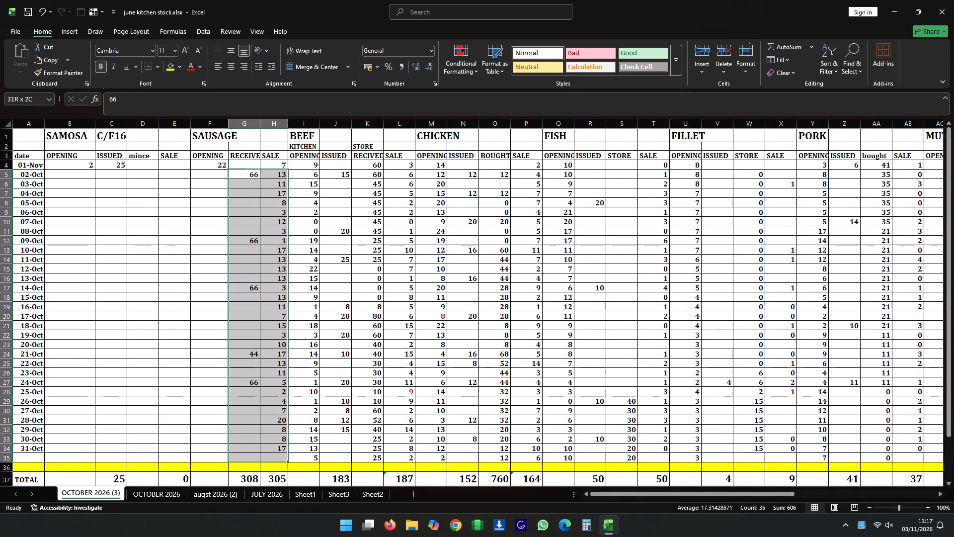
left_click_drag(261, 455, 261, 456)
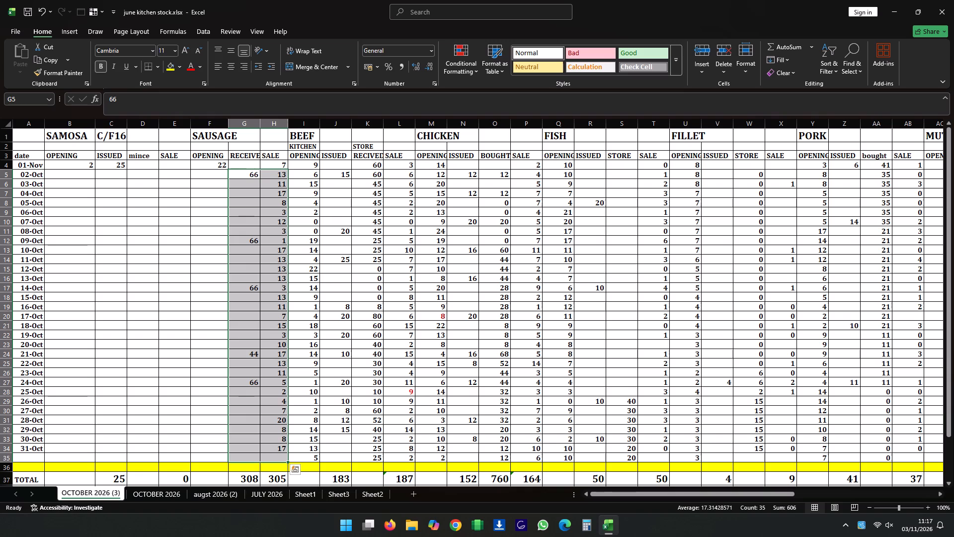
key("Delete")
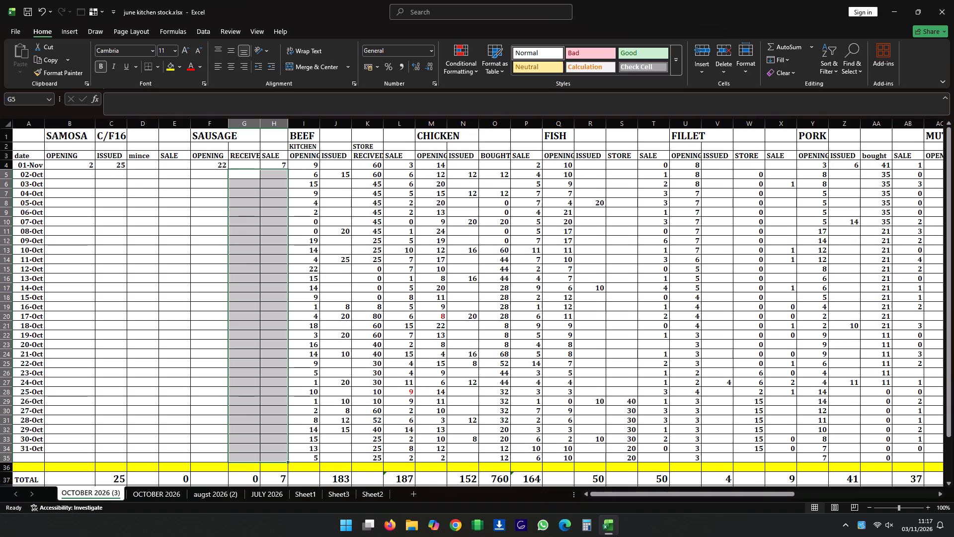
For 01-Nov, set the BEEF kitchen opening stock to 5.
left_click(308, 164)
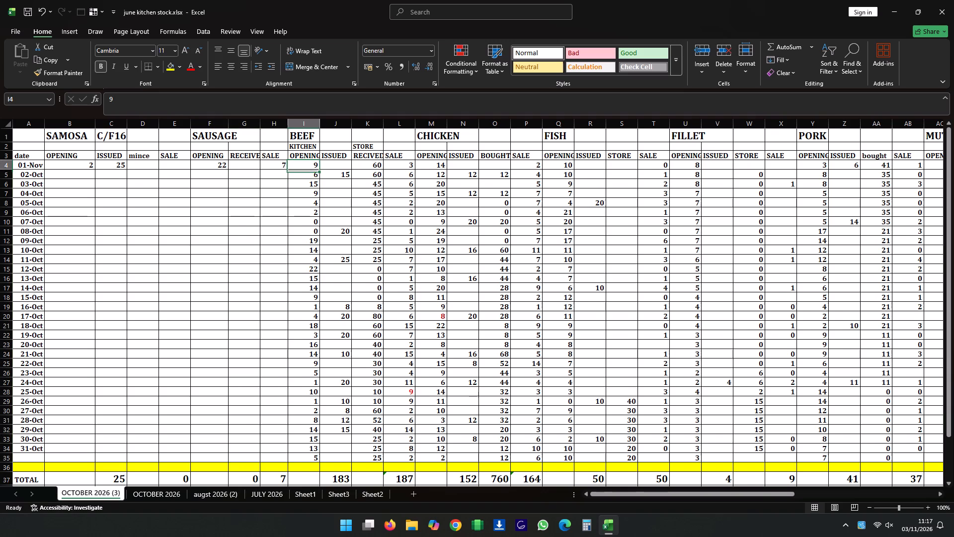
key("5")
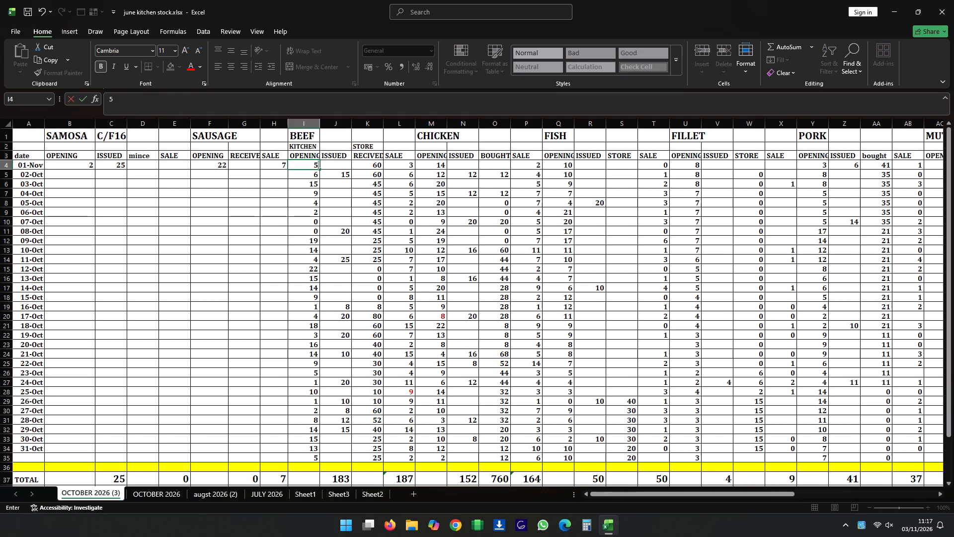
Clear the BEEF kitchen opening figures in I5 to I35 and the issued figures in J5 to J34.
left_click_drag(317, 174, 320, 374)
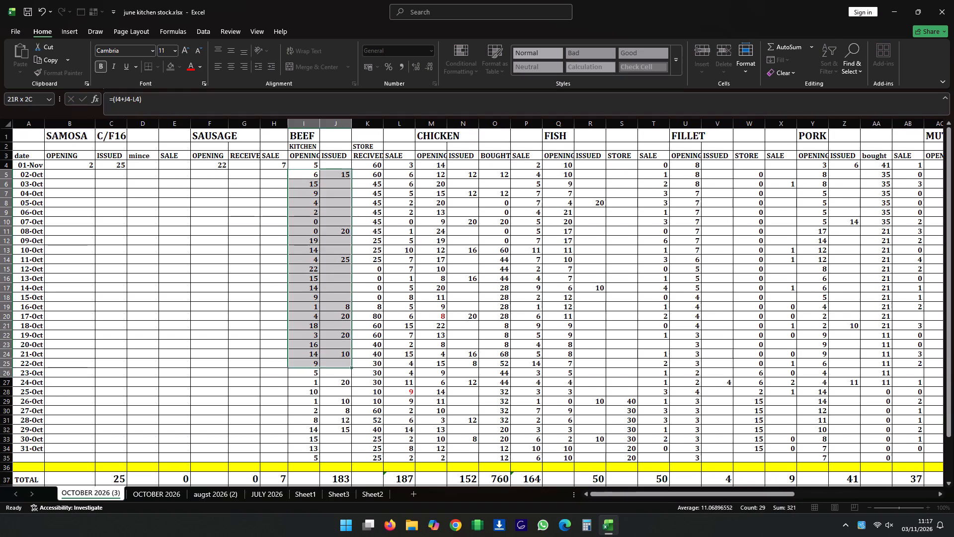
left_click_drag(320, 374, 309, 449)
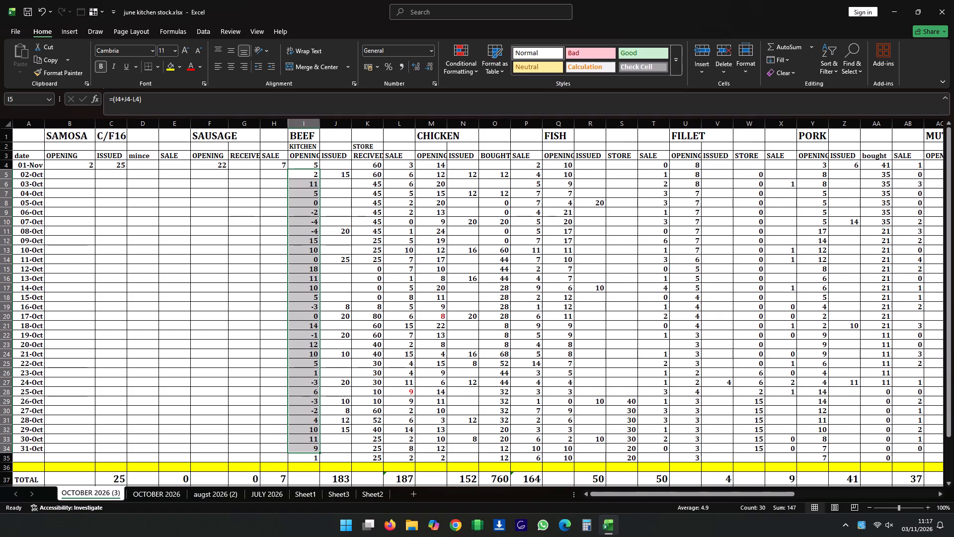
key("Delete")
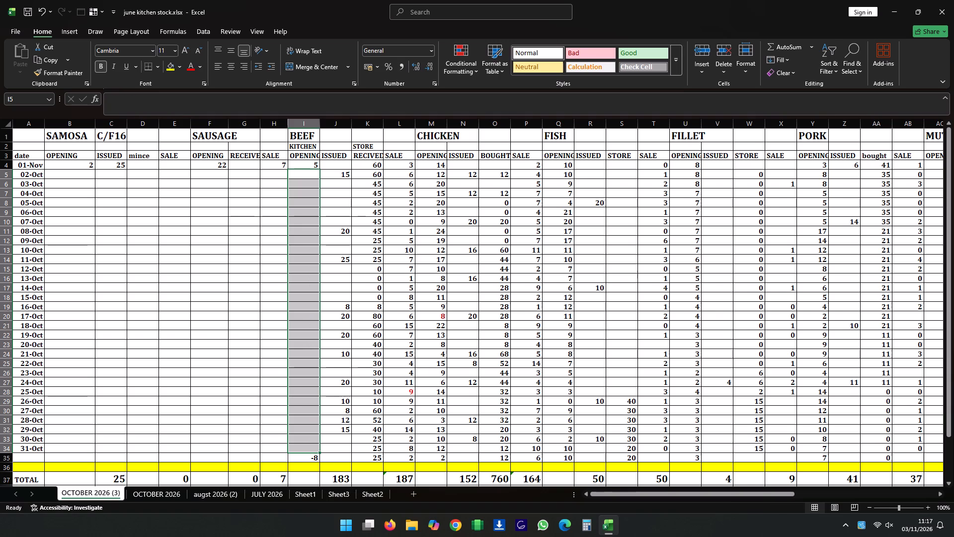
left_click_drag(344, 173, 348, 452)
key("Delete")
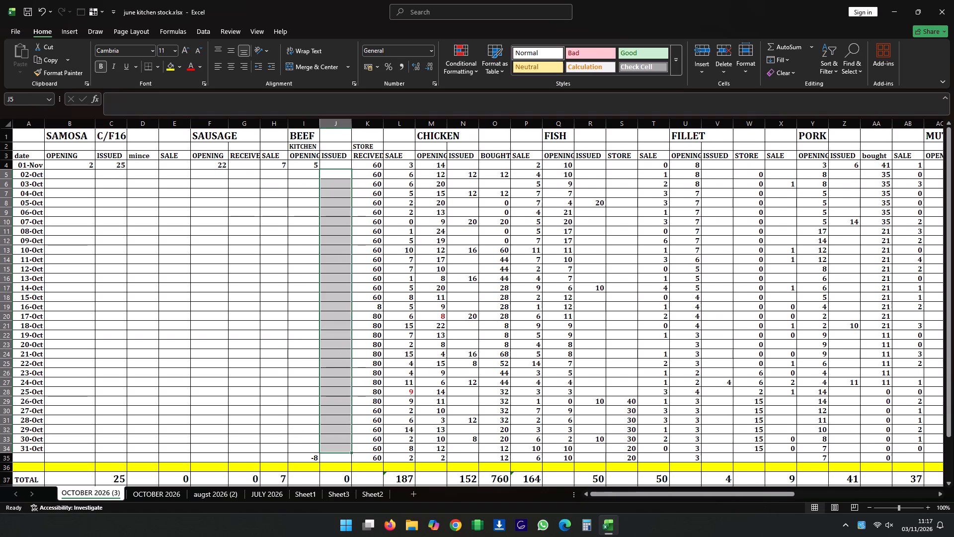
left_click(314, 460)
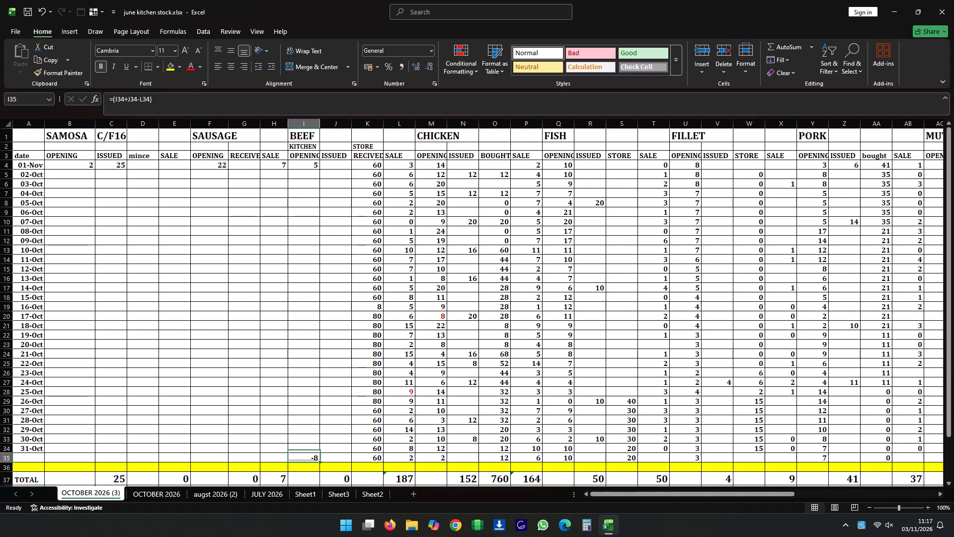
key("Delete")
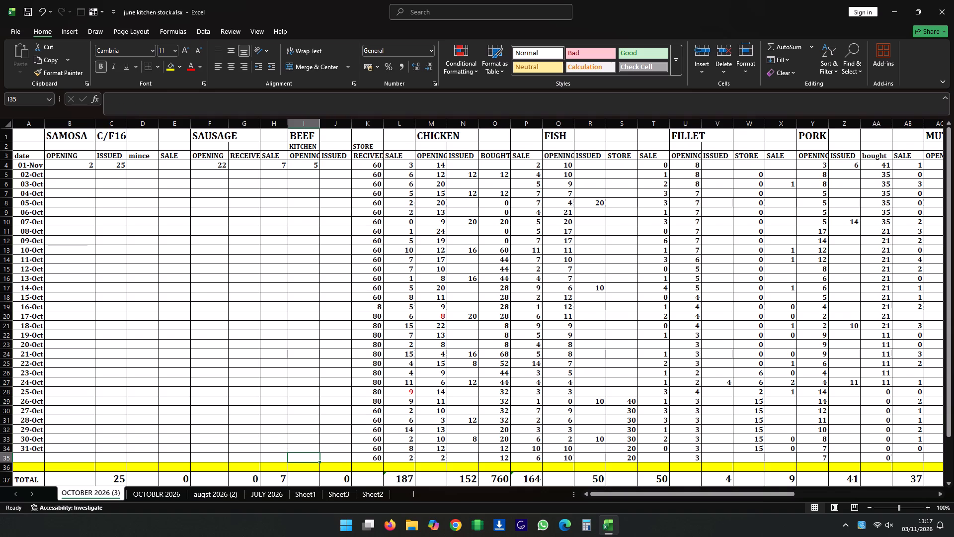
Clear the BEEF store received and sale figures in K4 to L35, including the 01-Nov row.
left_click_drag(378, 160, 391, 450)
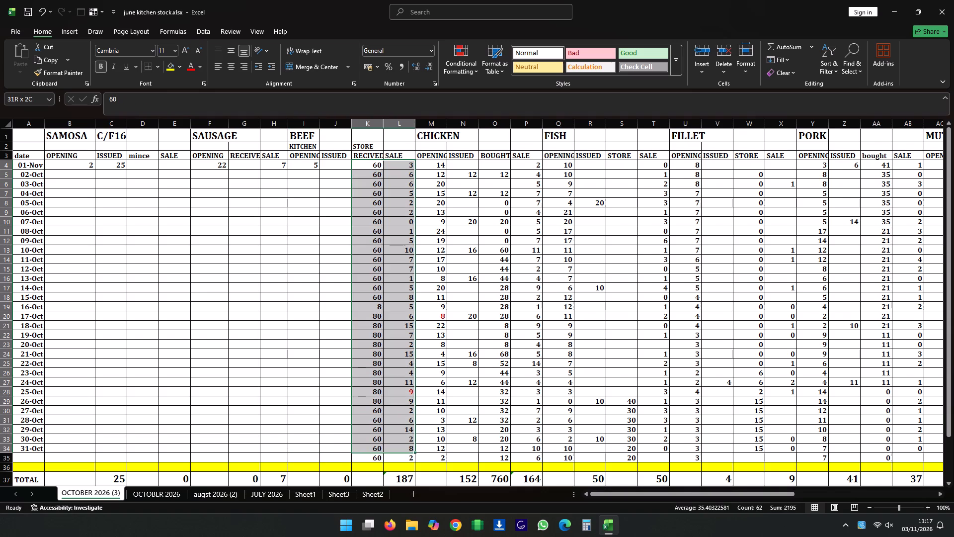
left_click_drag(391, 450, 395, 457)
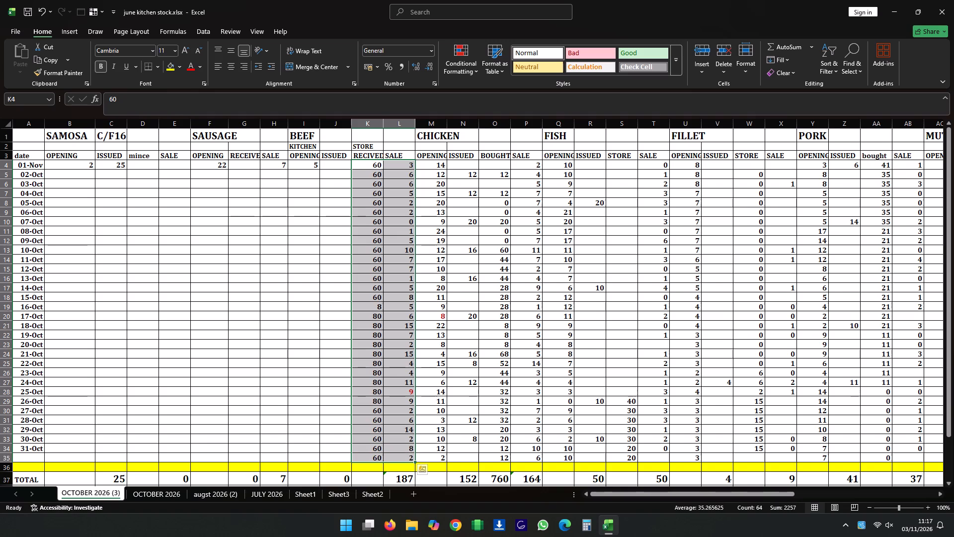
key("Delete")
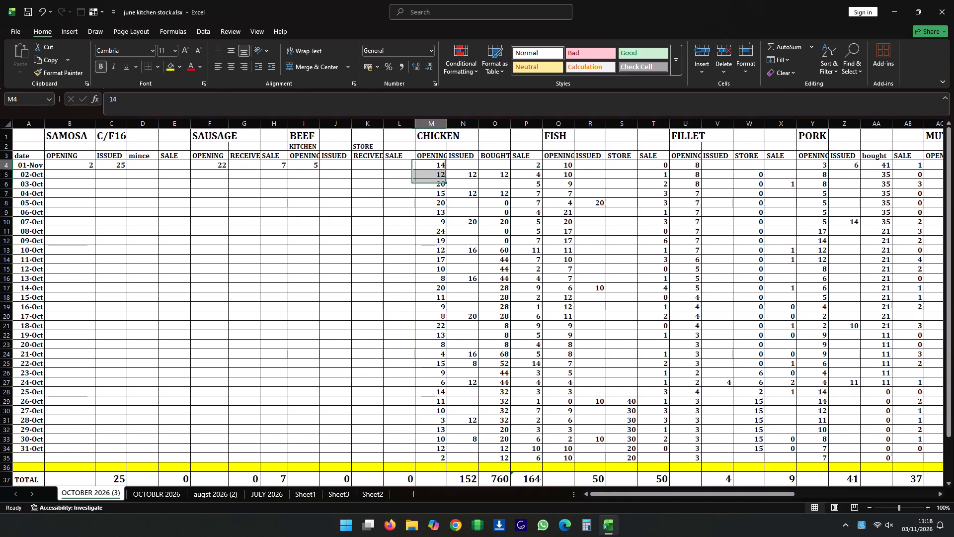
For 01-Nov, set the CHICKEN opening stock to 2.
key("2")
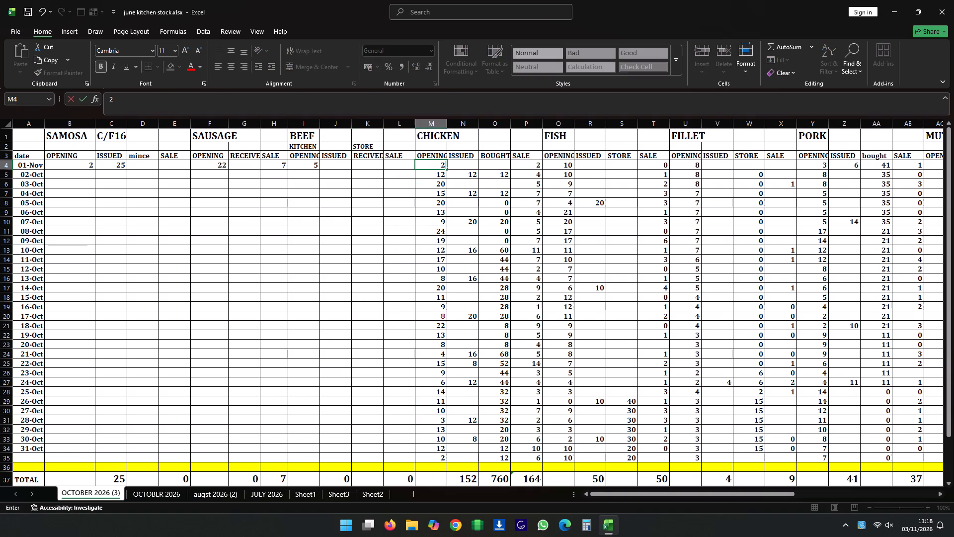
Clear the CHICKEN opening, issued and bought figures in M5 to O35, below the 01-Nov row.
left_click_drag(442, 174, 486, 213)
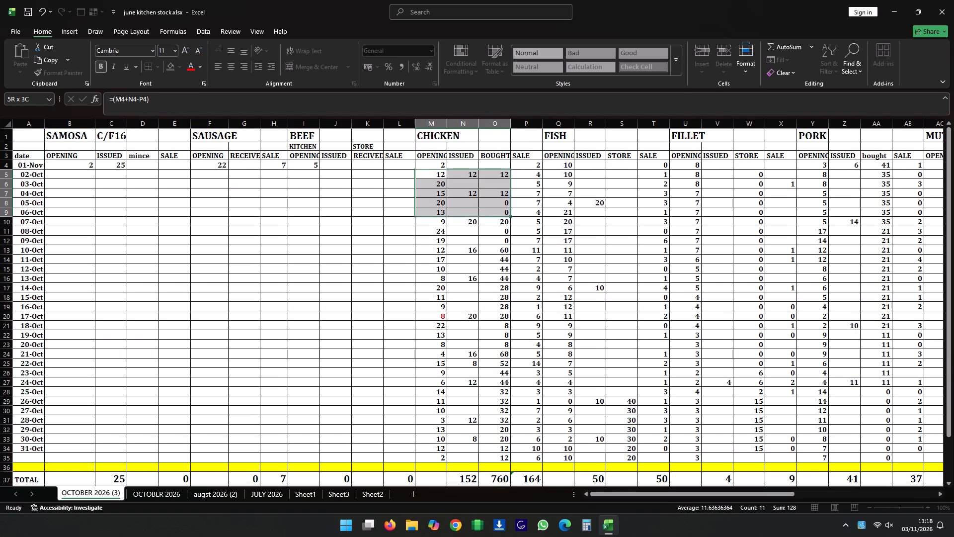
left_click_drag(486, 213, 500, 443)
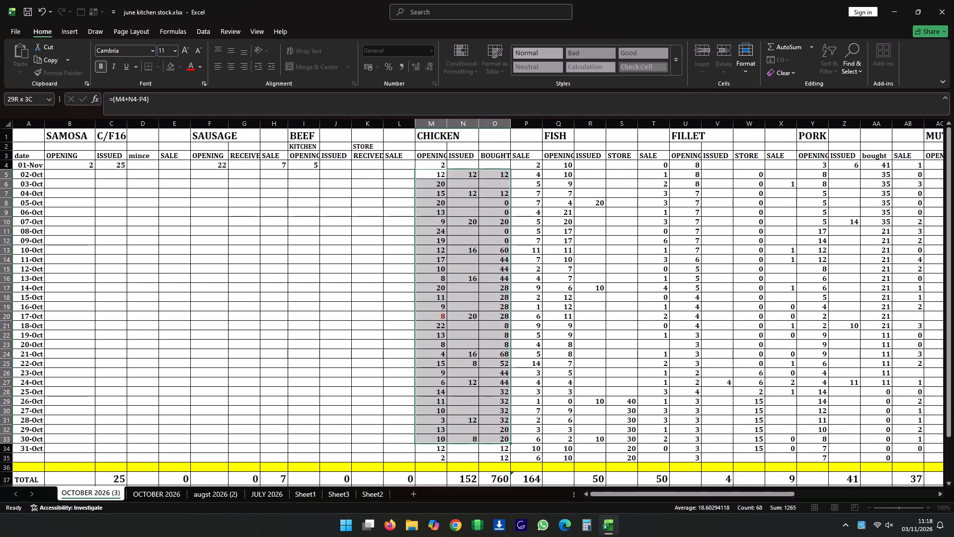
left_click_drag(500, 443, 502, 454)
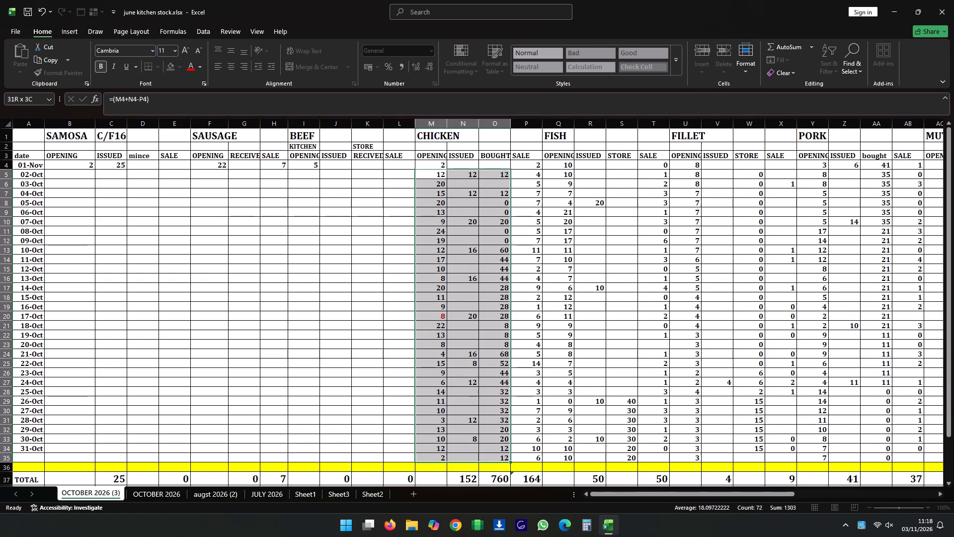
left_click_drag(502, 454, 503, 454)
key("Delete")
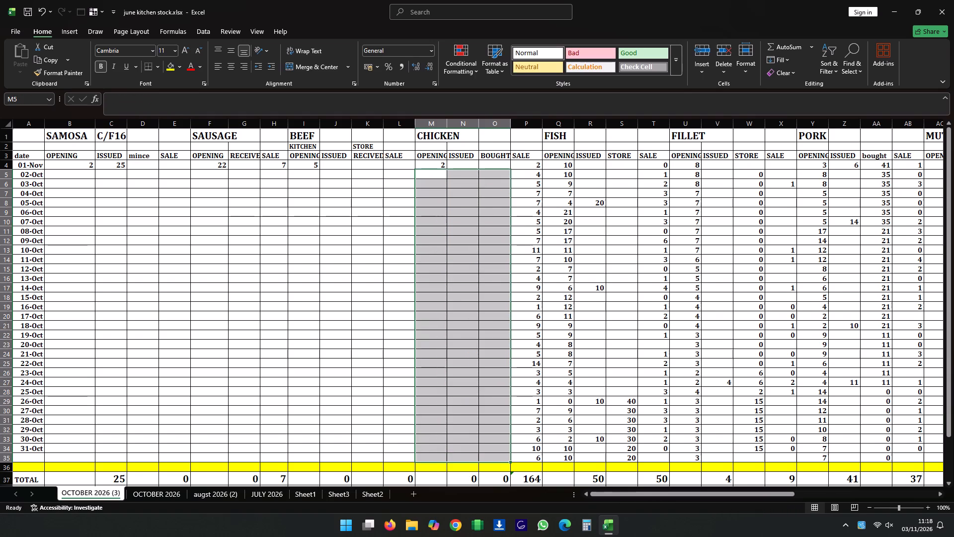
Clear the CHICKEN sale figures in P4 to P35, including the 01-Nov row and the undated last row.
left_click(537, 164)
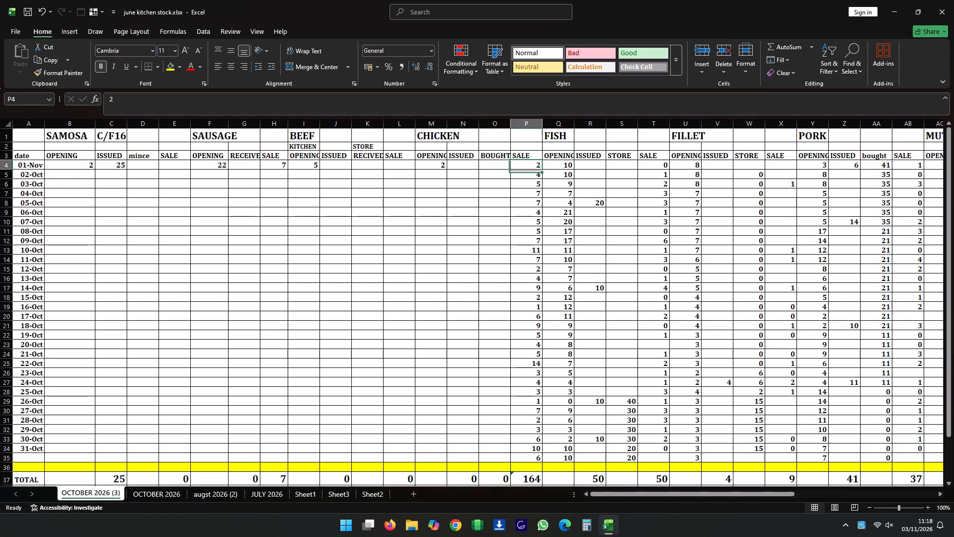
left_click_drag(537, 164, 527, 471)
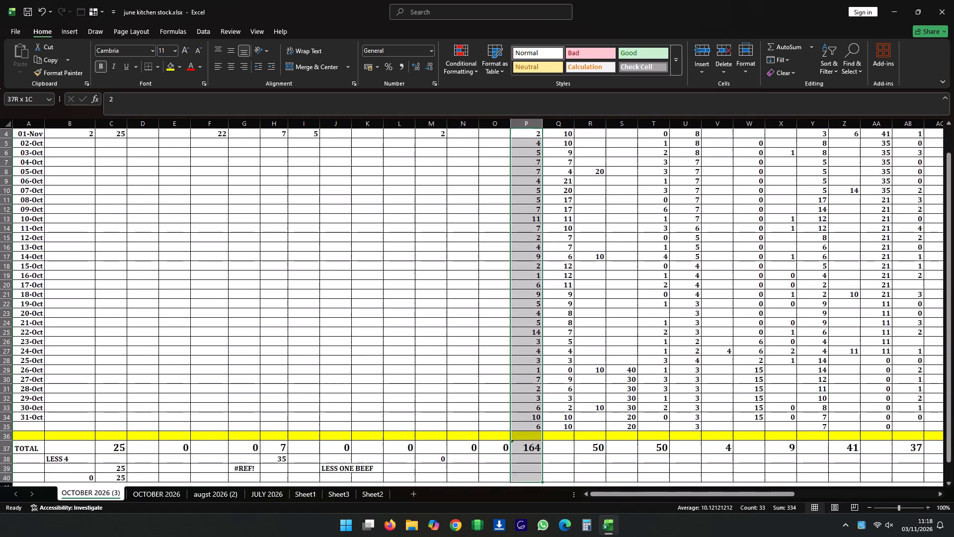
left_click_drag(527, 471, 536, 421)
left_click(536, 421)
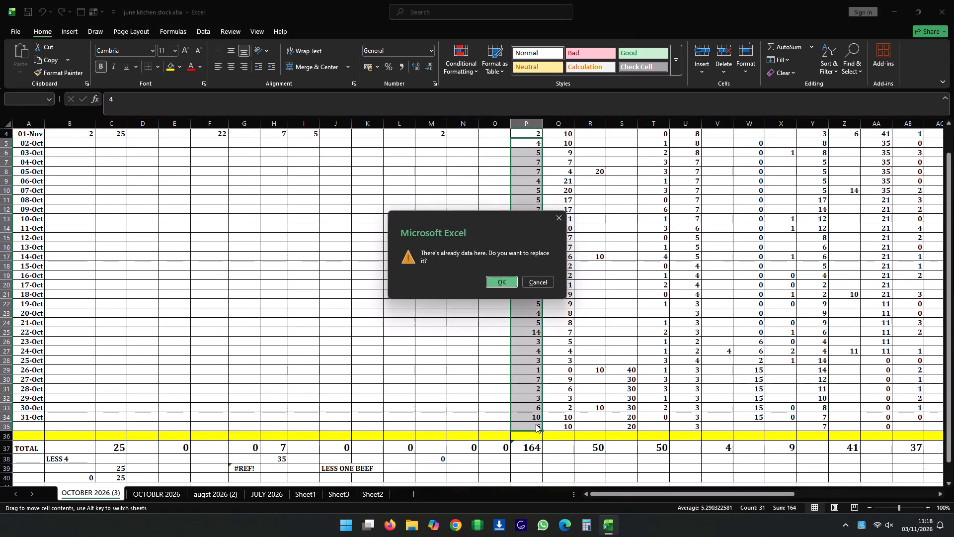
left_click(560, 217)
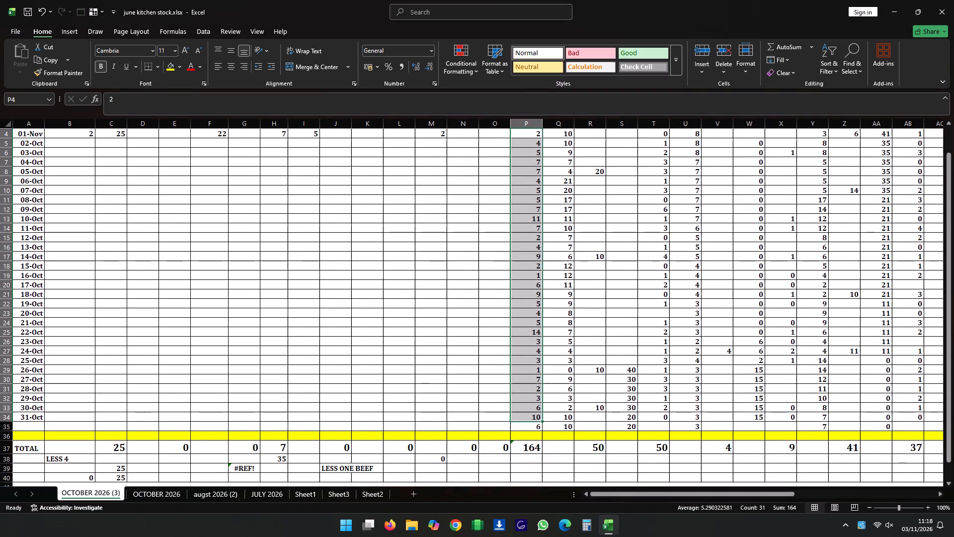
scroll(535, 166, "up", 7)
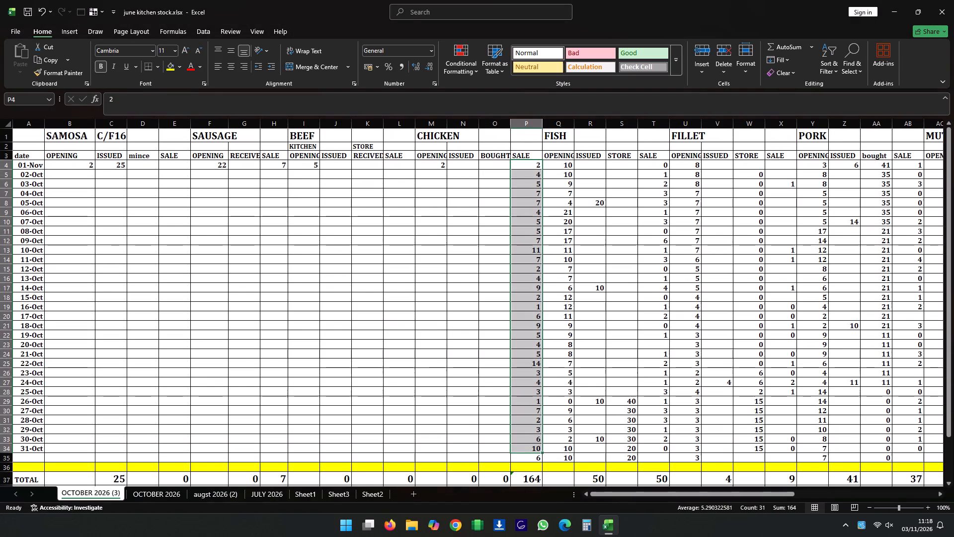
key("Delete")
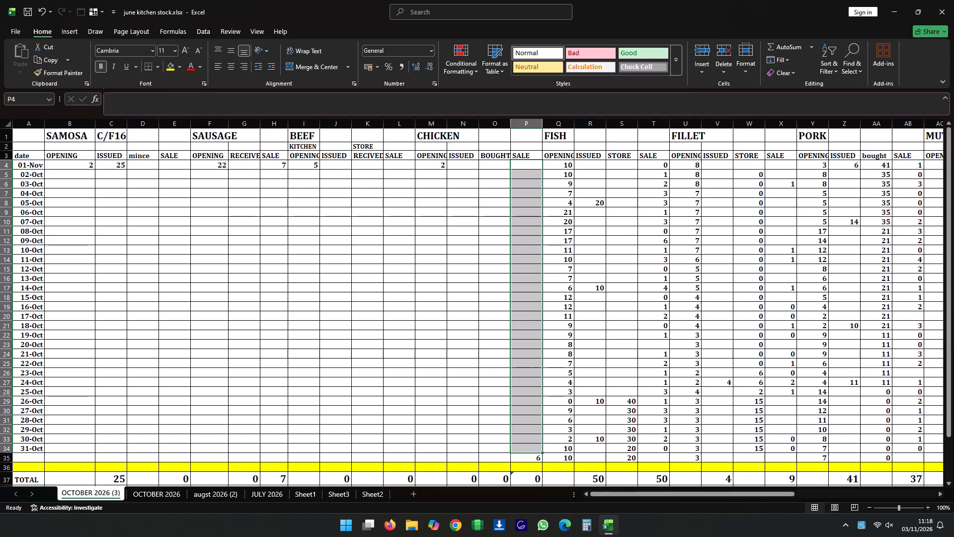
left_click(533, 457)
key("BackSpace")
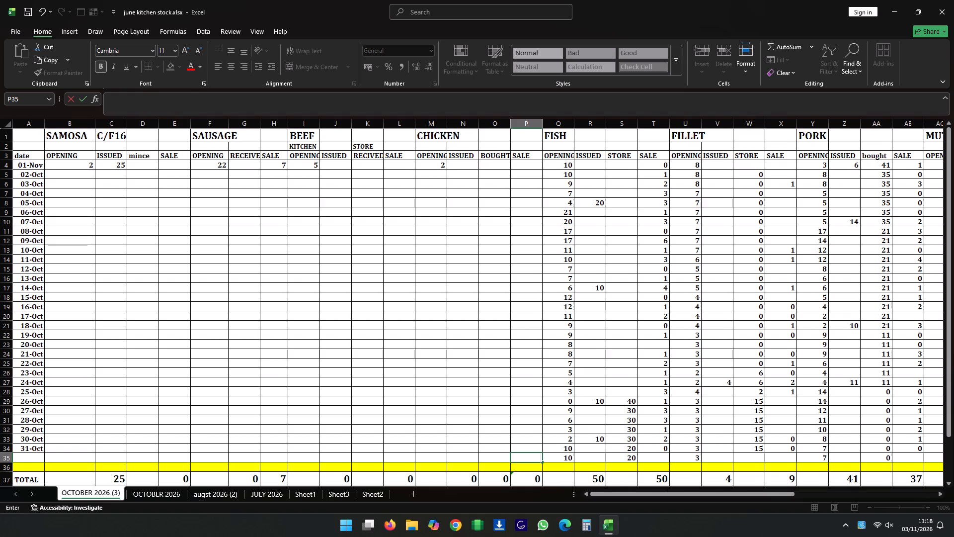
left_click(9, 457)
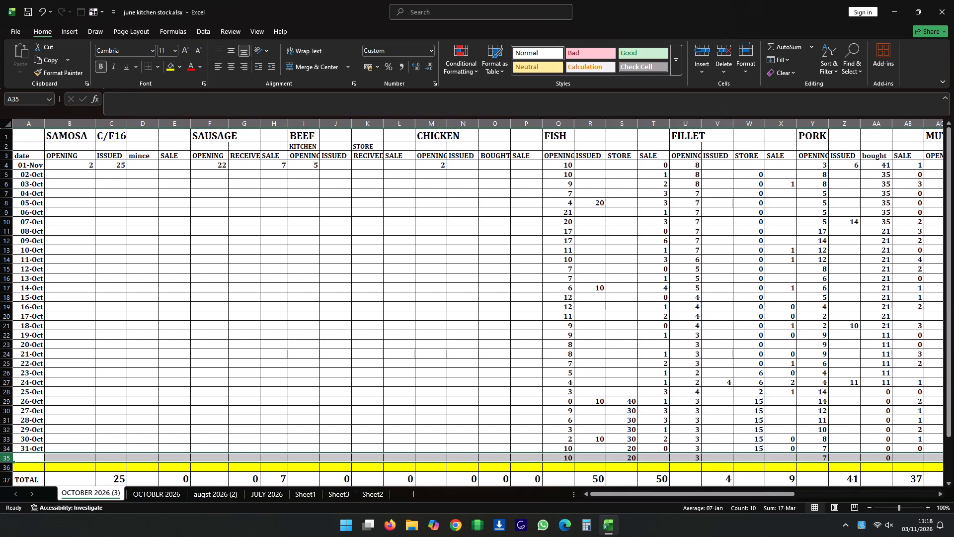
Clear the FISH opening, issued, store and sale figures in Q5 to T35, below the 01-Nov row.
left_click(569, 174)
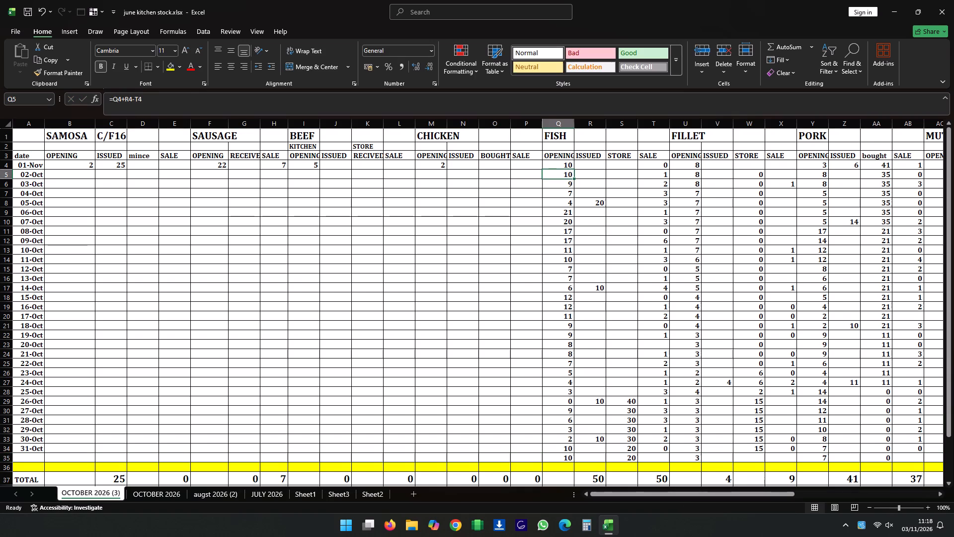
left_click_drag(569, 174, 639, 351)
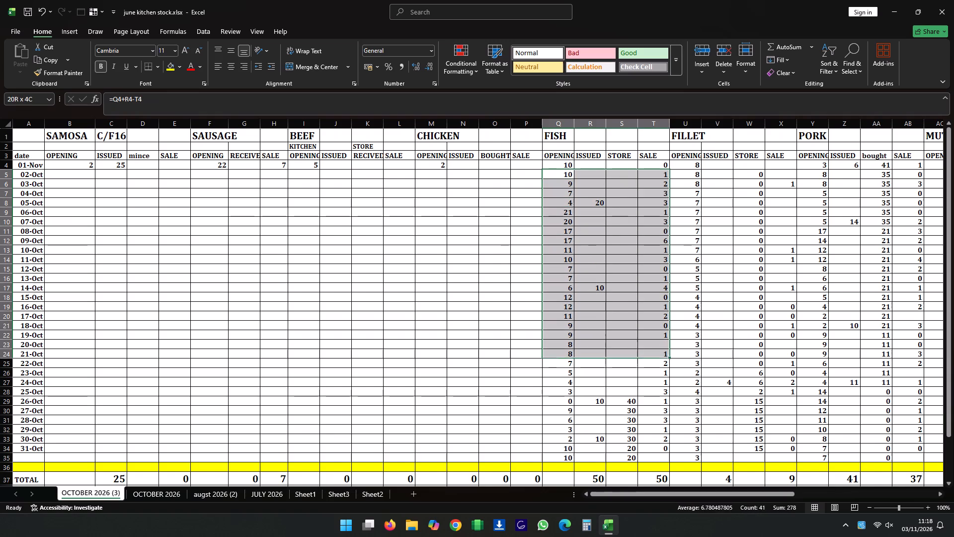
left_click_drag(639, 351, 652, 445)
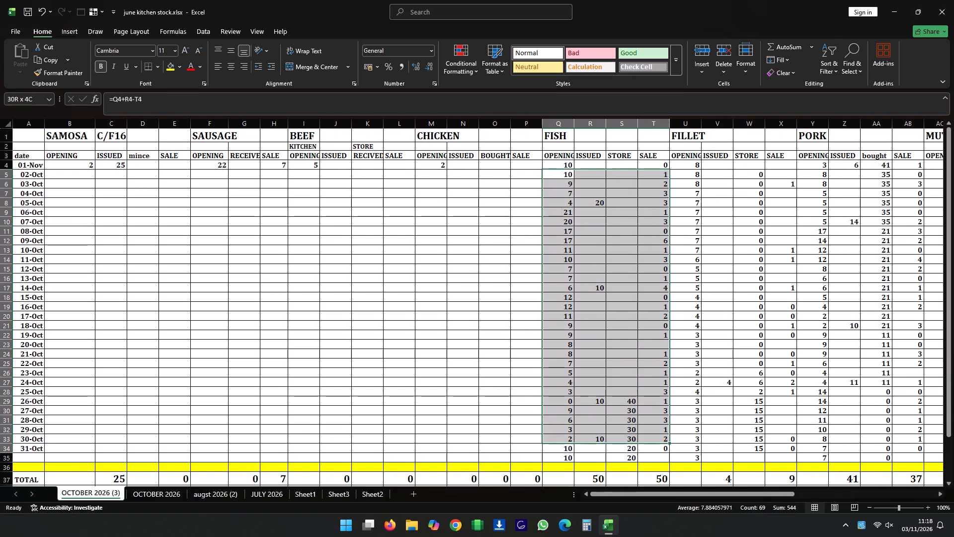
left_click_drag(652, 445, 656, 454)
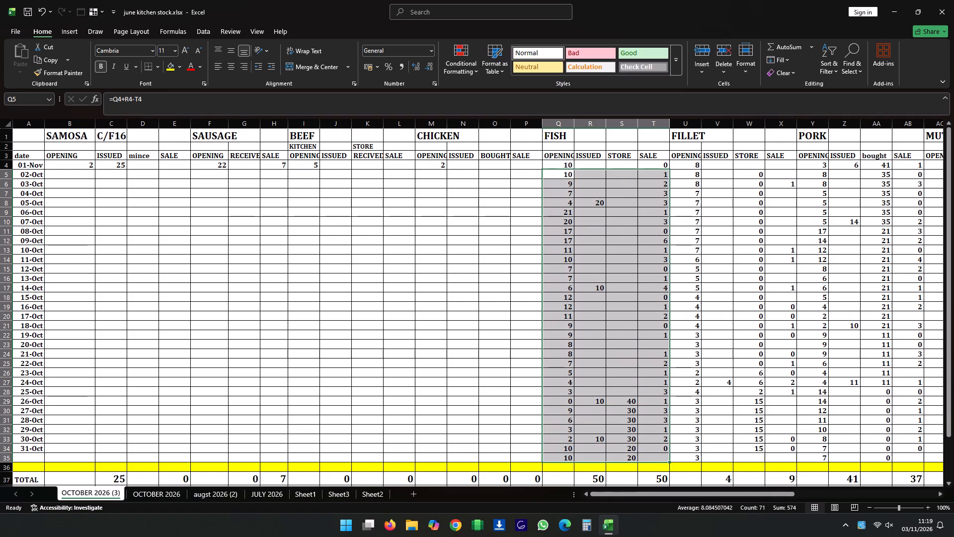
key("Delete")
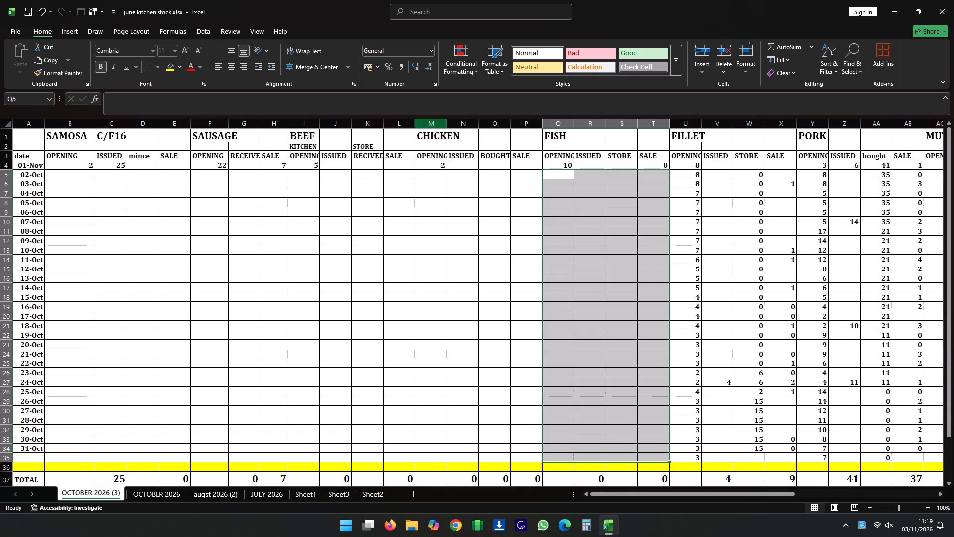
For 01-Nov, set the FILLET opening stock to 3.
left_click(695, 165)
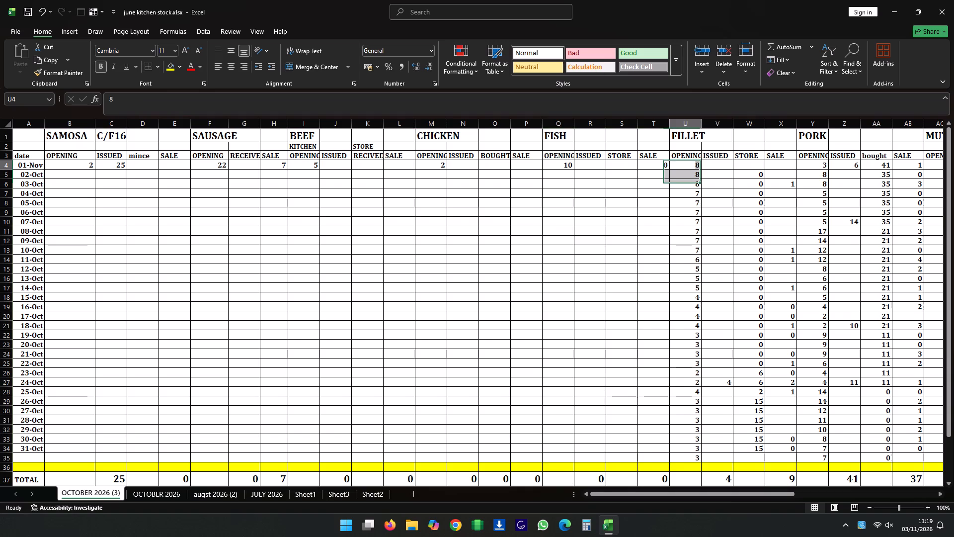
key("3")
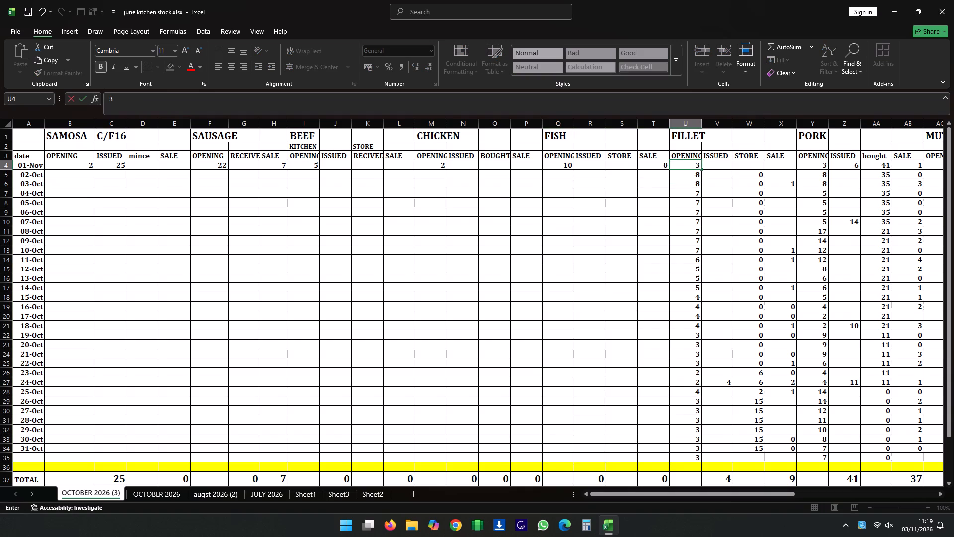
Clear the FILLET opening, issued and store figures in U5 to W35 and the sale figures in X4 to X35.
left_click_drag(700, 175, 755, 357)
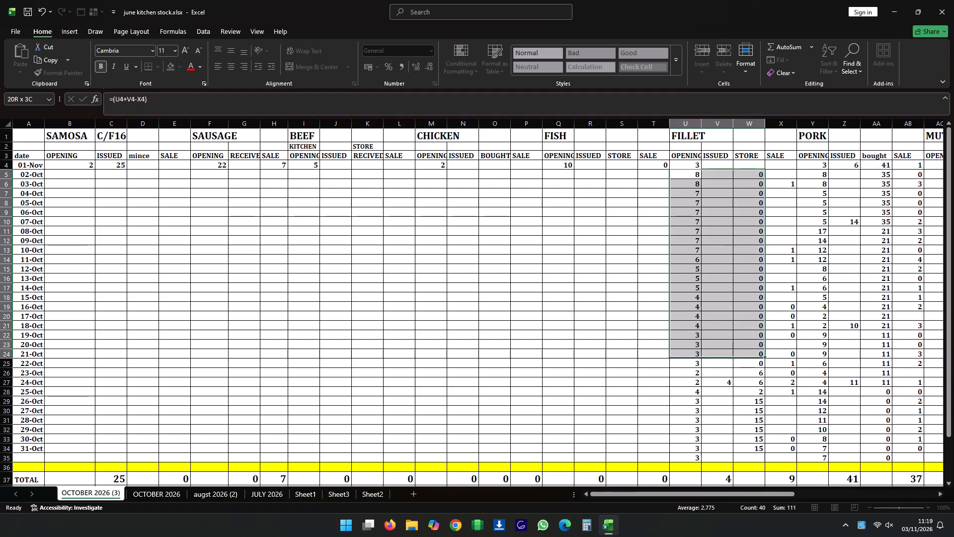
left_click_drag(755, 357, 764, 453)
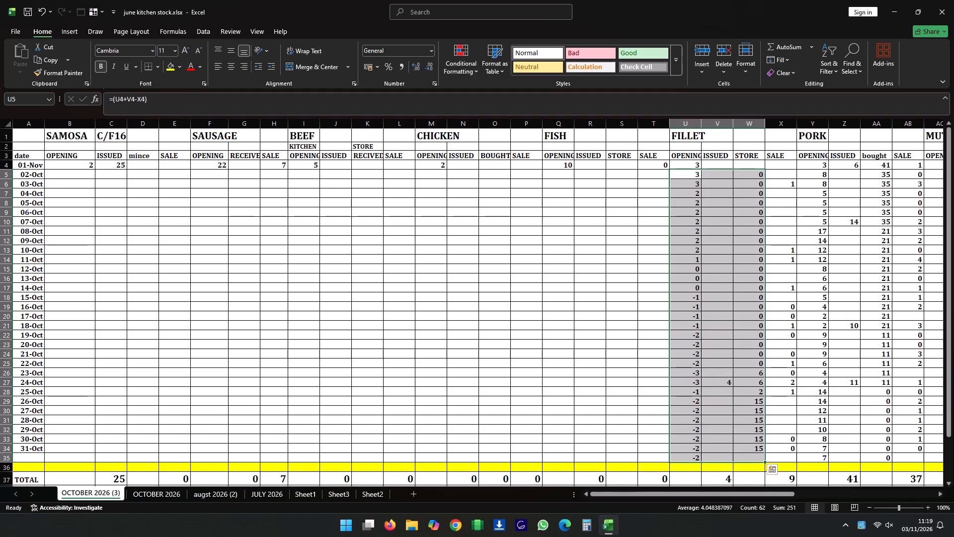
key("Delete")
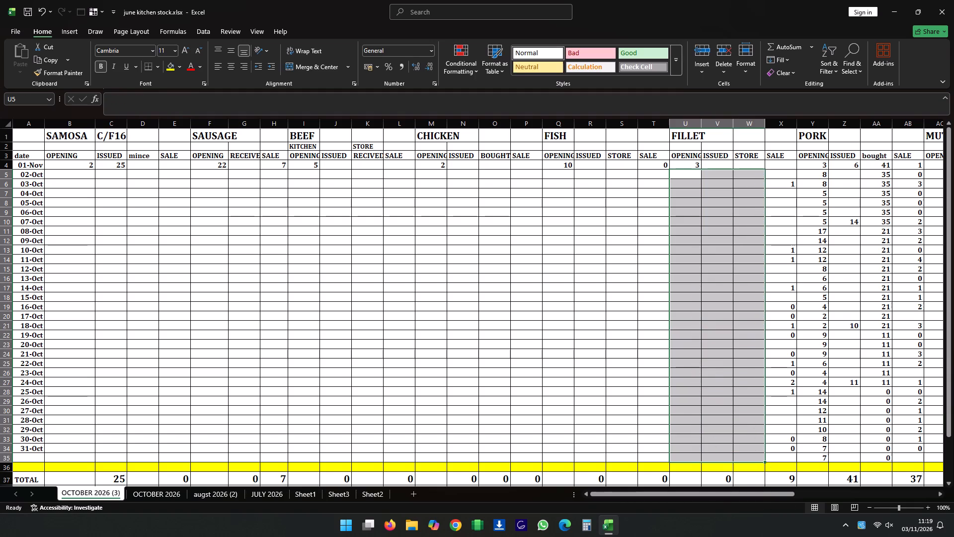
left_click_drag(788, 168, 776, 360)
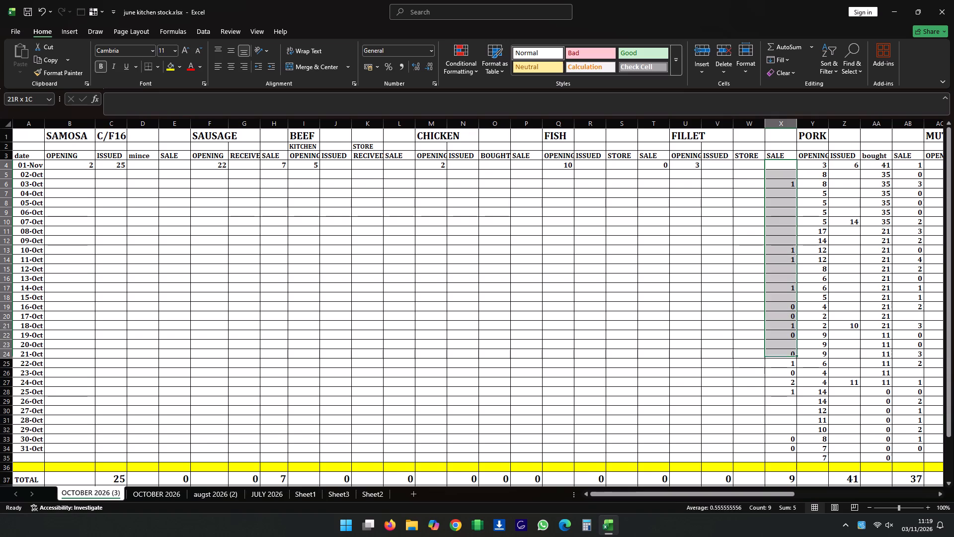
left_click_drag(776, 360, 781, 460)
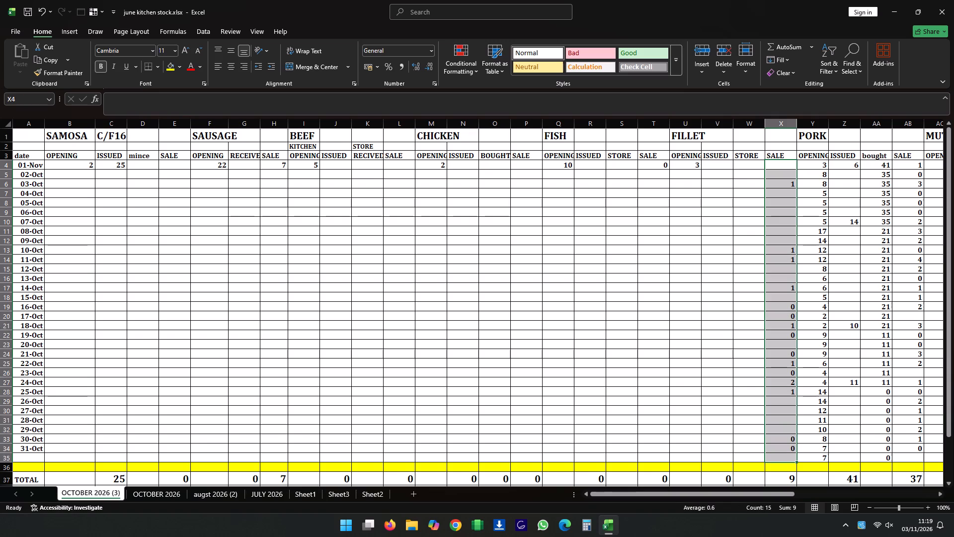
key("Delete")
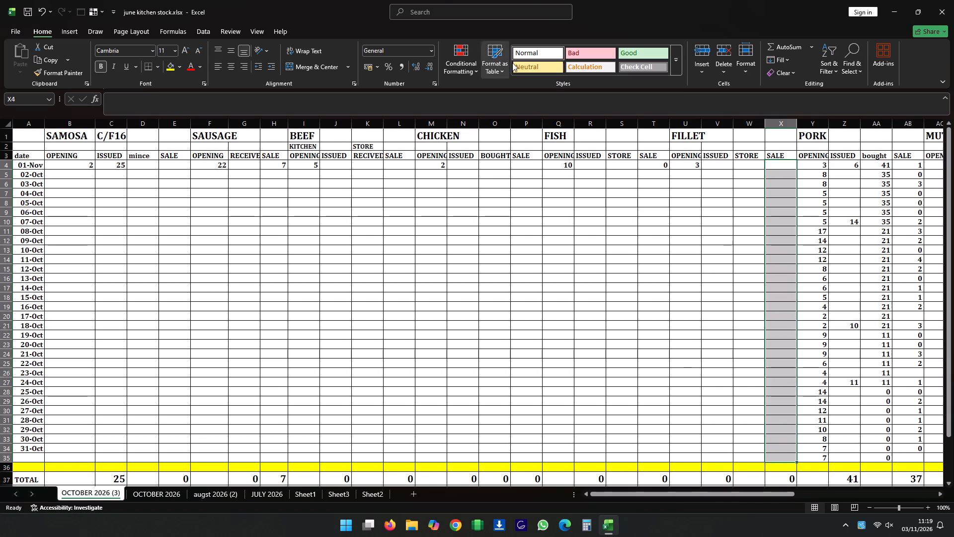
Select the PORK opening stock for 01-Nov.
left_click(823, 164)
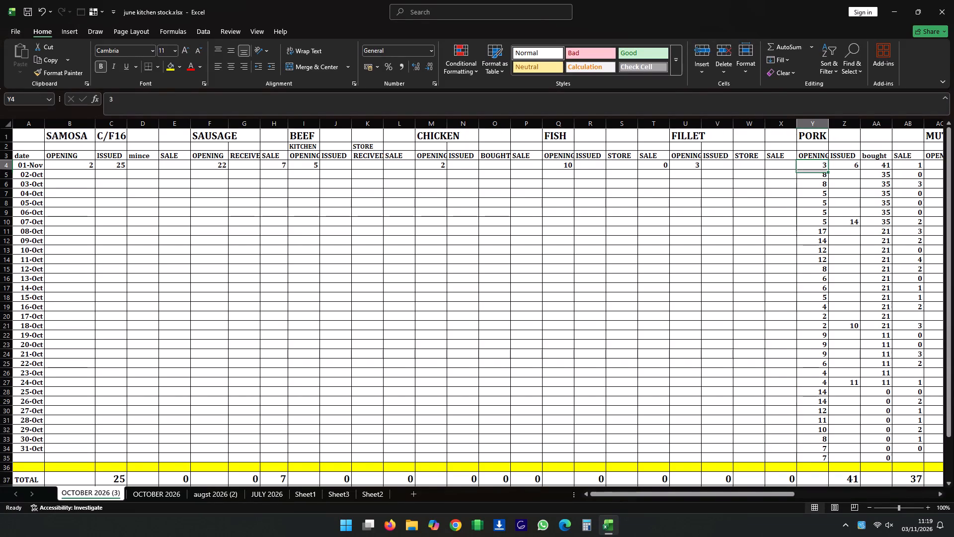
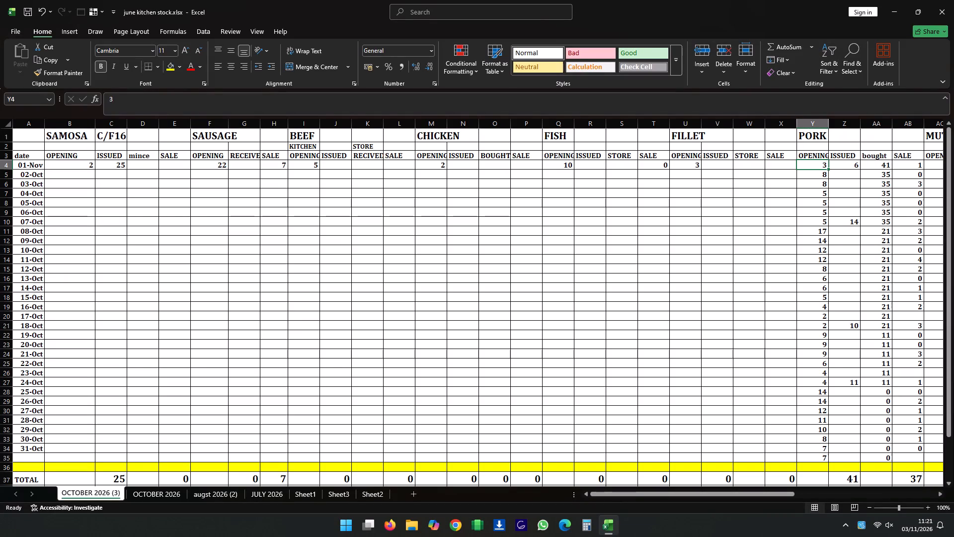
For 01-Nov, set the PORK opening stock to 7.
key("7")
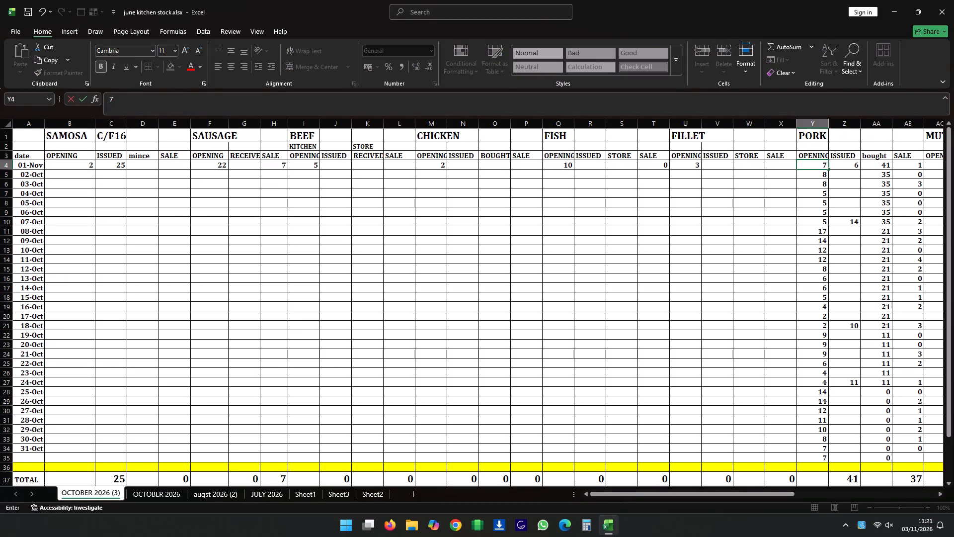
Clear the PORK issued and bought figures in Z4 to AA35 and the opening figures in Y5 to Y35.
left_click_drag(855, 162, 873, 450)
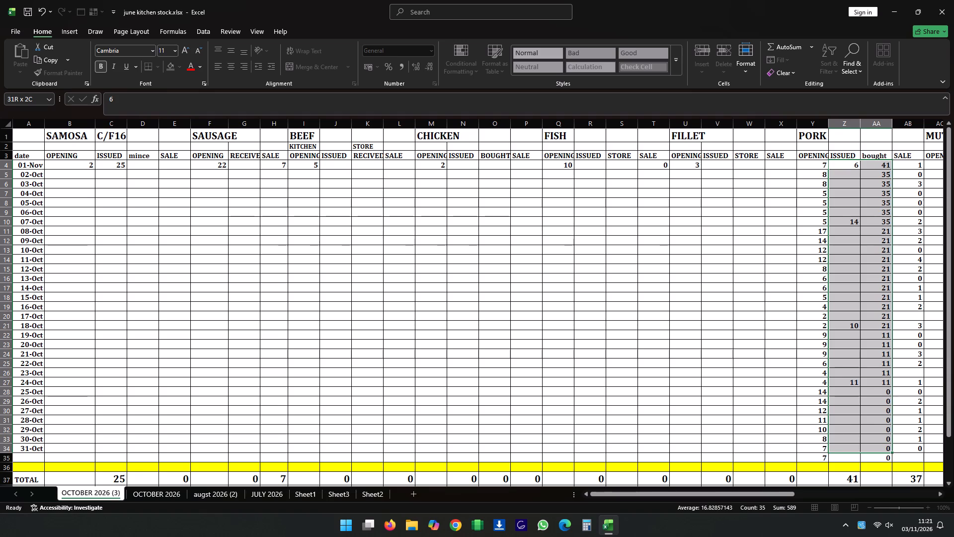
left_click_drag(873, 450, 872, 453)
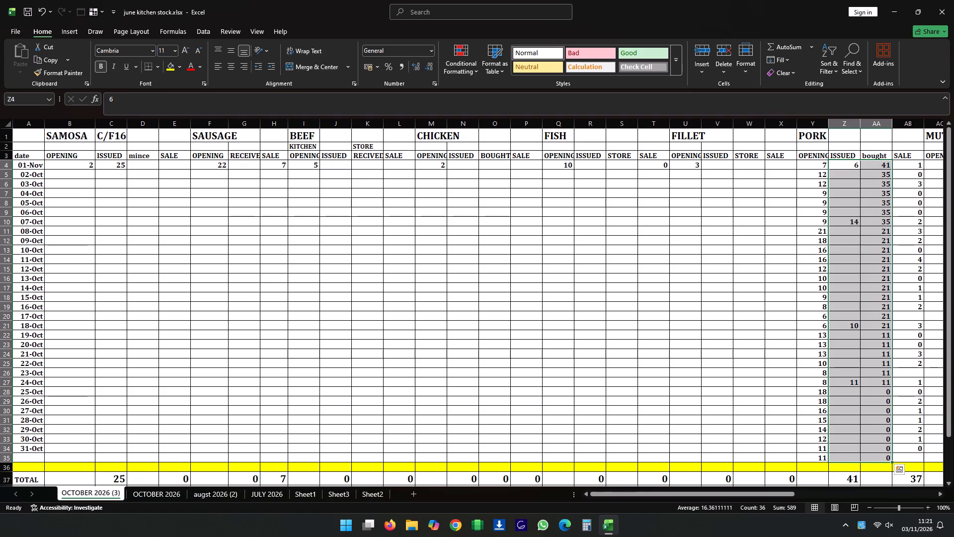
key("Delete")
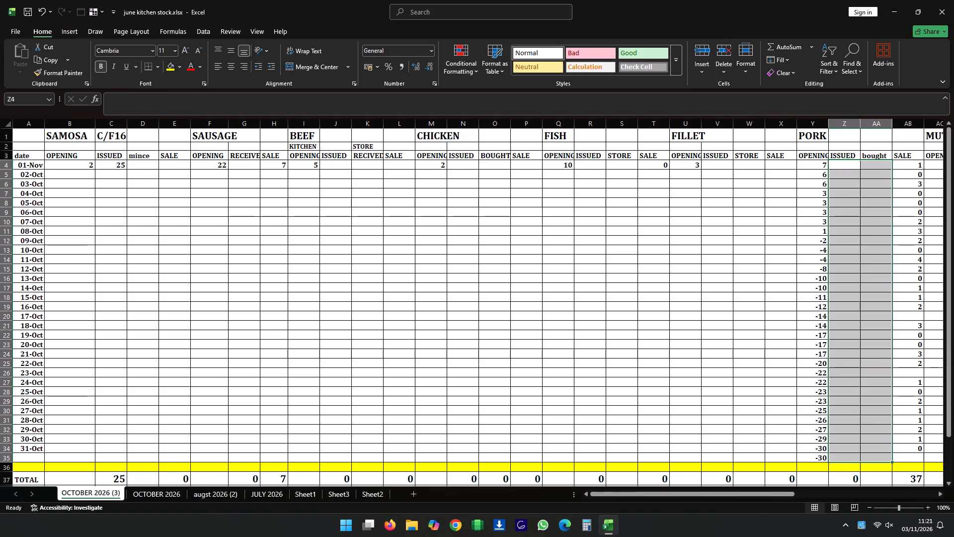
left_click_drag(821, 175, 824, 458)
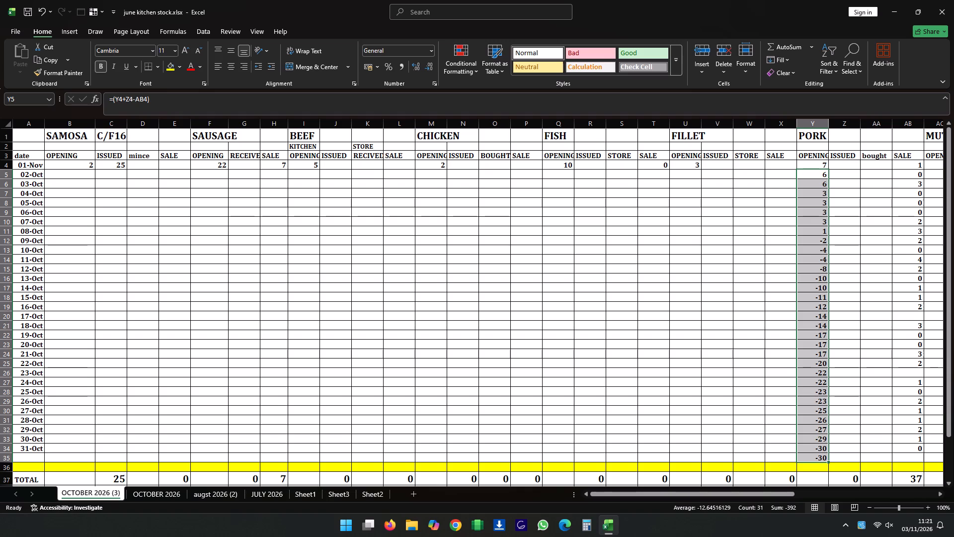
key("Delete")
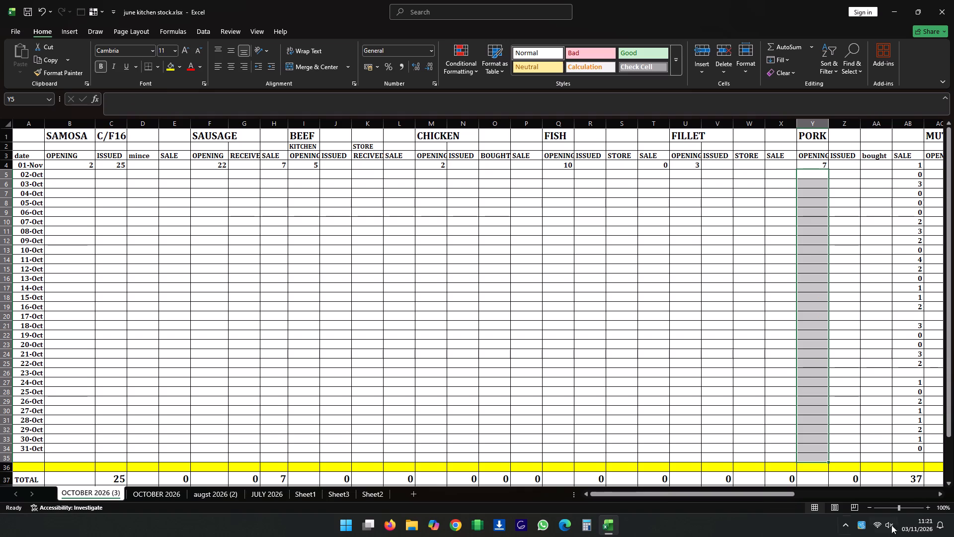
Clear the PORK sale figures in AB4 to AB35, including the 01-Nov row.
left_click_drag(771, 491, 864, 490)
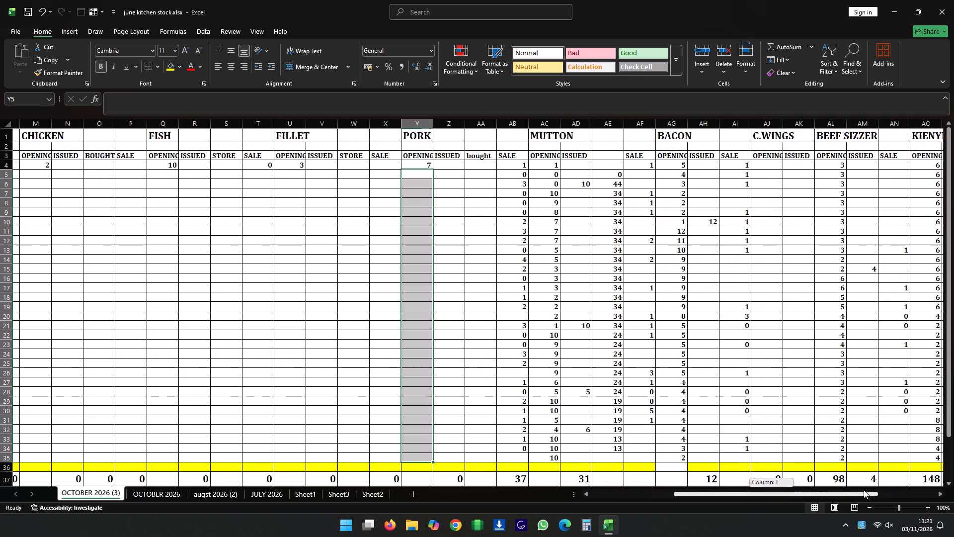
left_click_drag(864, 490, 904, 486)
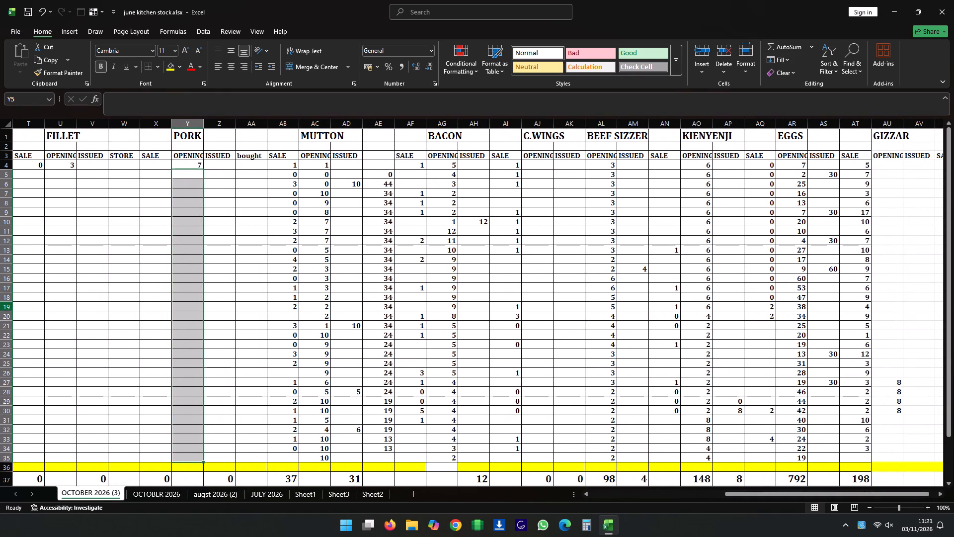
left_click_drag(293, 164, 423, 459)
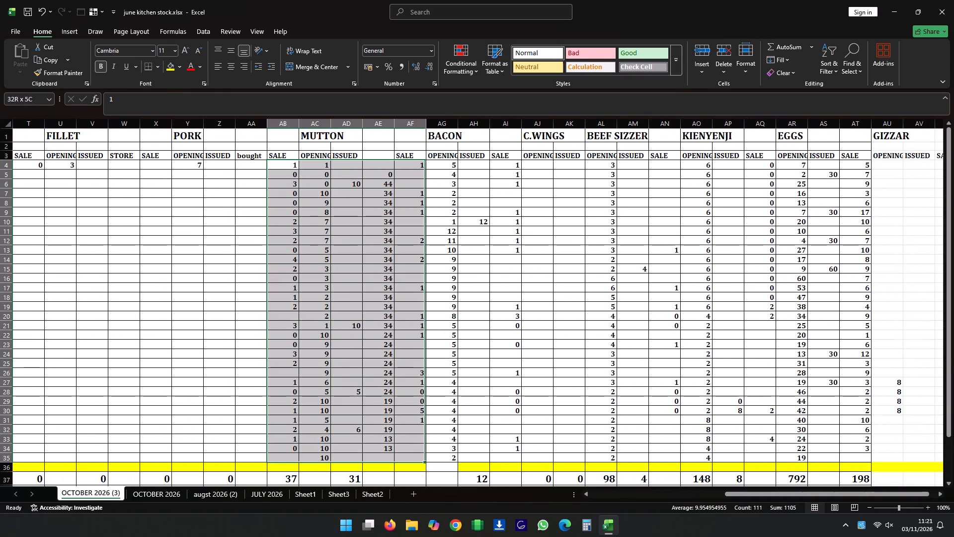
left_click_drag(423, 459, 423, 459)
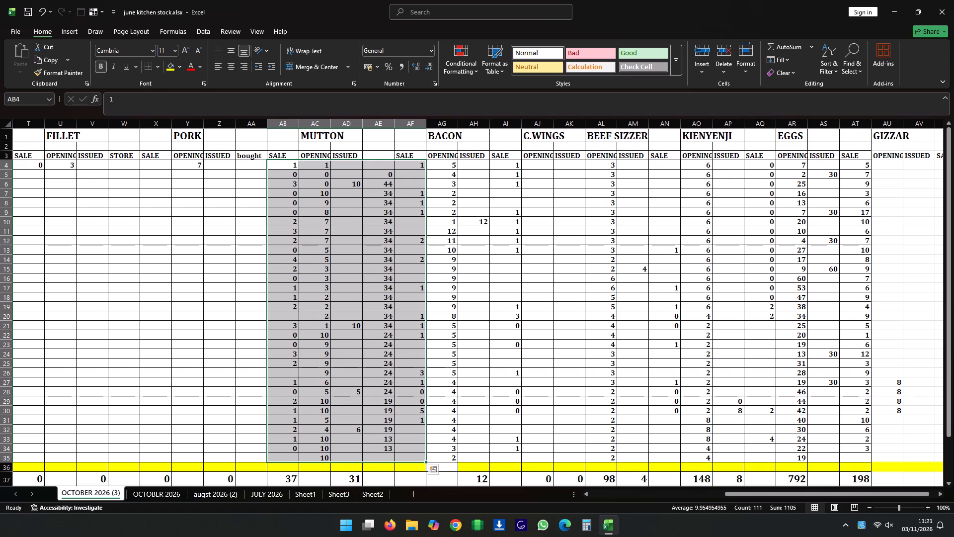
left_click(504, 398)
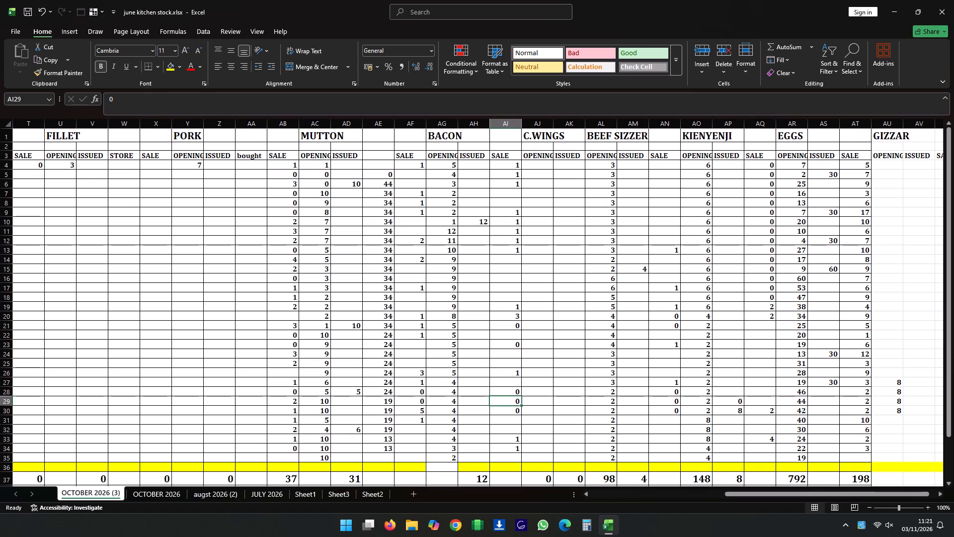
left_click_drag(293, 164, 296, 253)
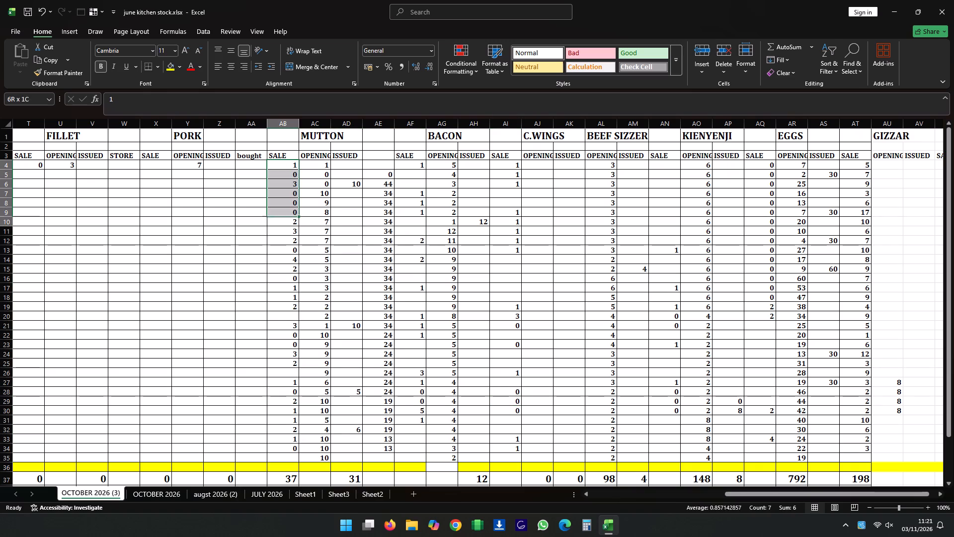
left_click_drag(296, 253, 285, 465)
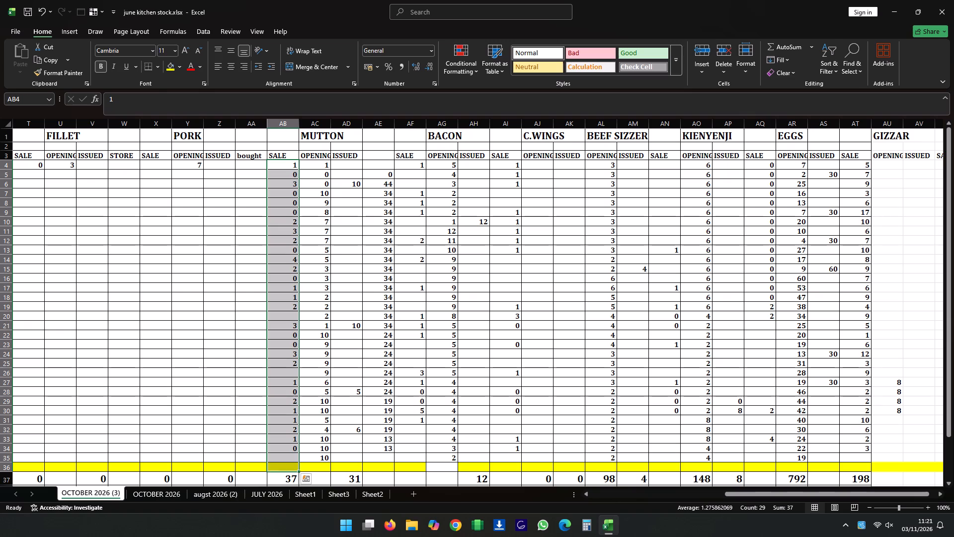
left_click(508, 381)
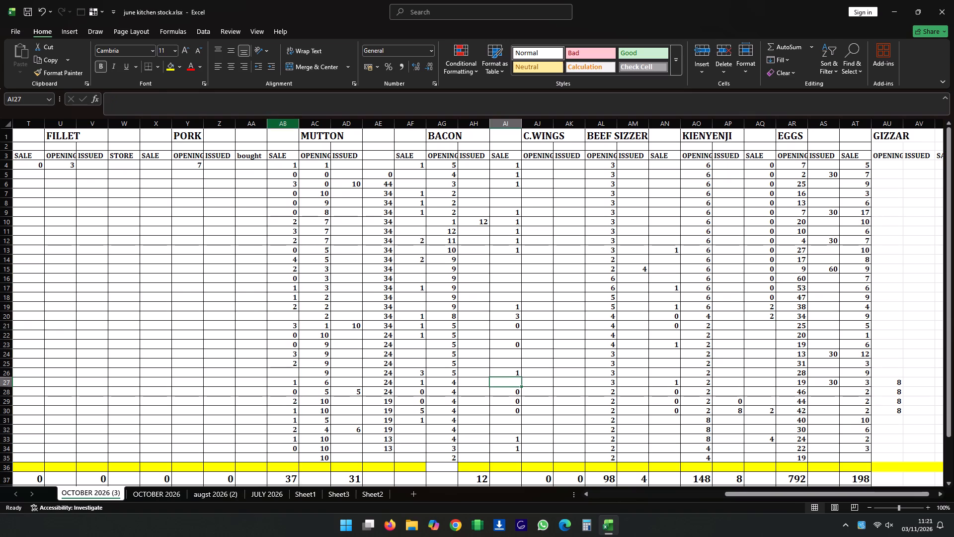
left_click_drag(292, 164, 272, 425)
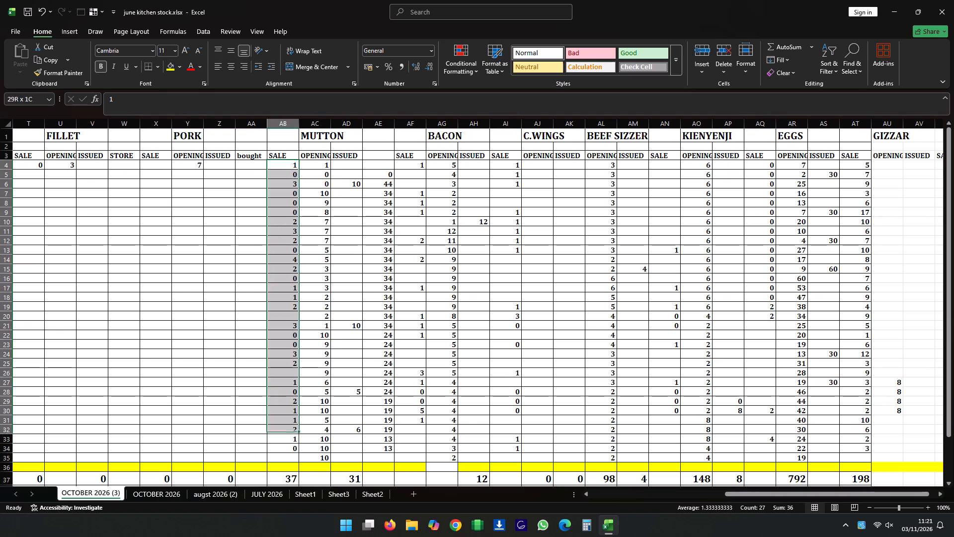
left_click_drag(272, 425, 277, 453)
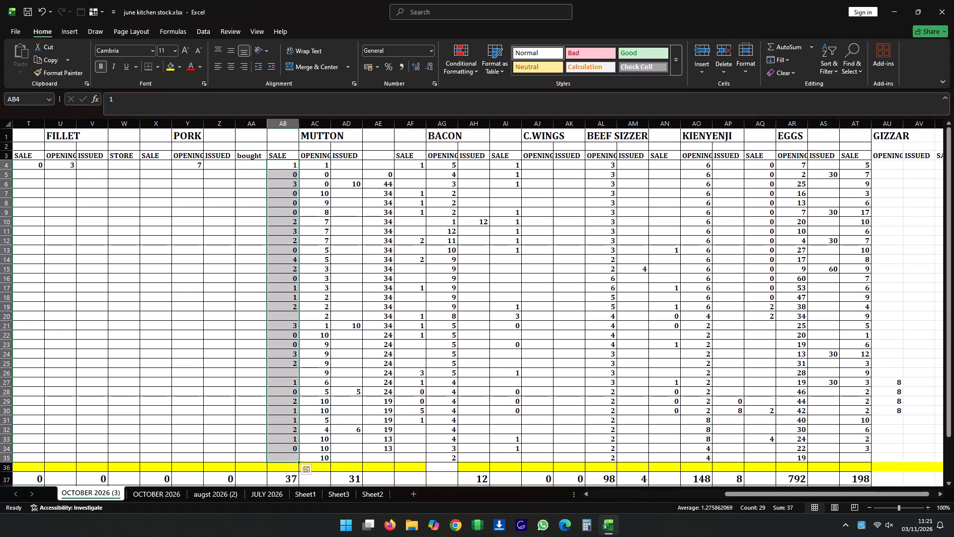
key("Delete")
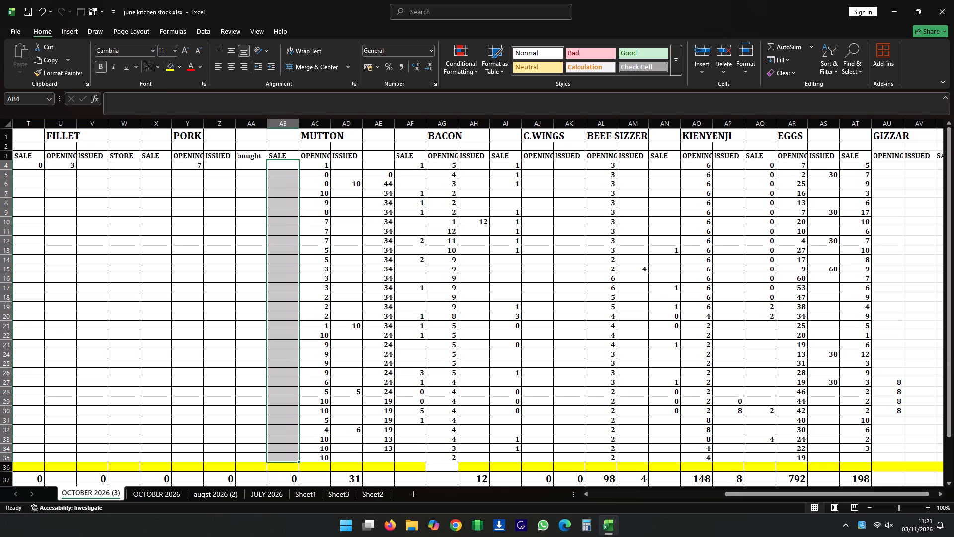
For 01-Nov, set the MUTTON opening stock to 10.
left_click(321, 160)
type("10")
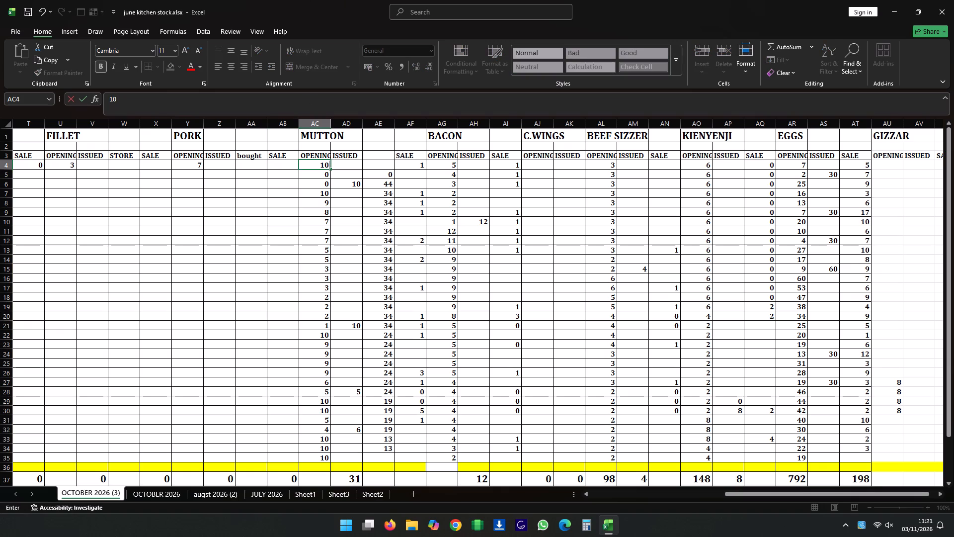
Clear the MUTTON figures in AC5 to AE35 and the sale figures in AF4 to AF34.
left_click_drag(325, 175, 375, 211)
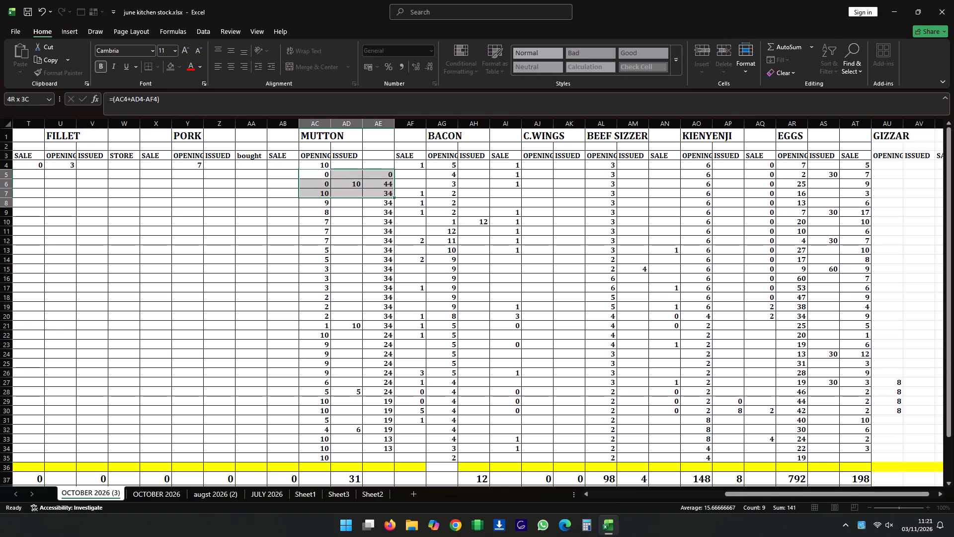
left_click_drag(375, 211, 388, 449)
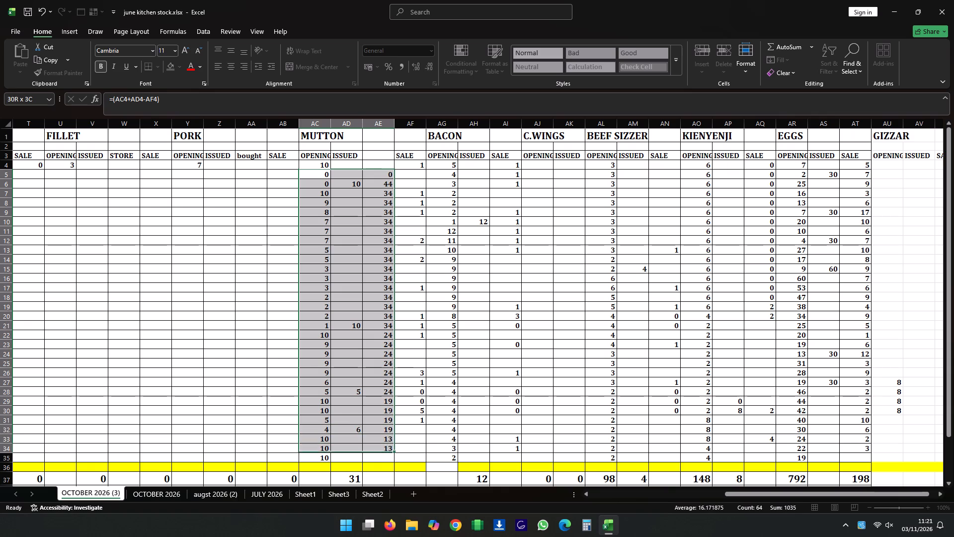
left_click_drag(388, 449, 382, 453)
key("Delete")
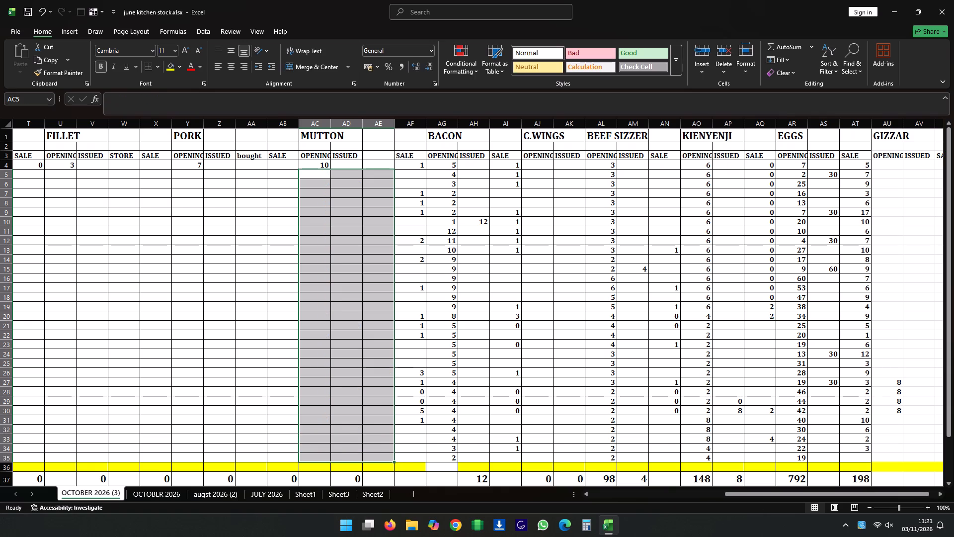
left_click(412, 159)
left_click(417, 166)
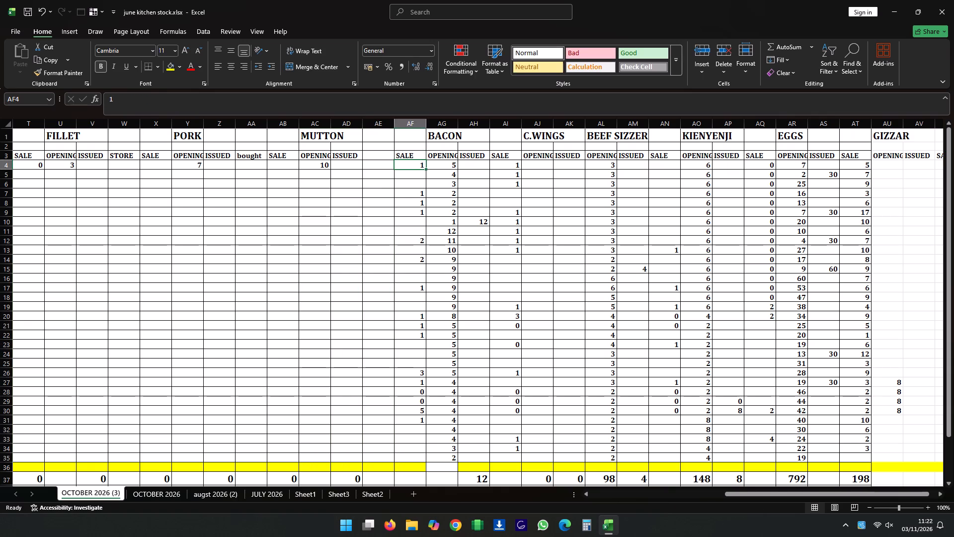
left_click_drag(419, 164, 436, 450)
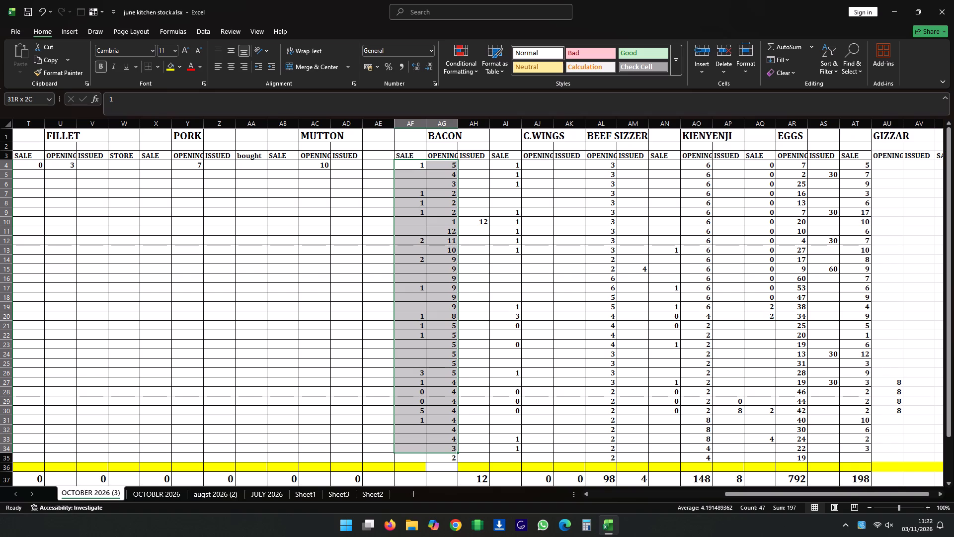
left_click_drag(436, 450, 415, 445)
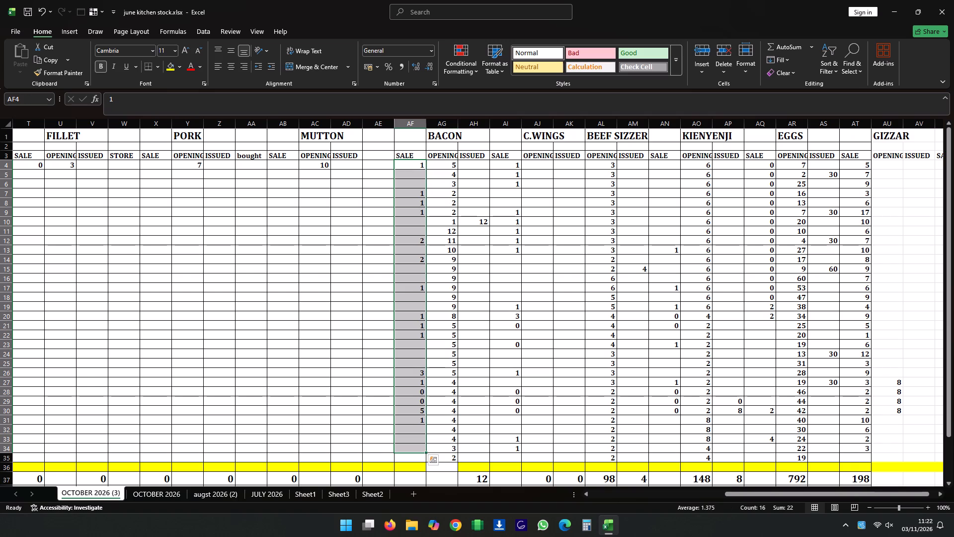
key("Delete")
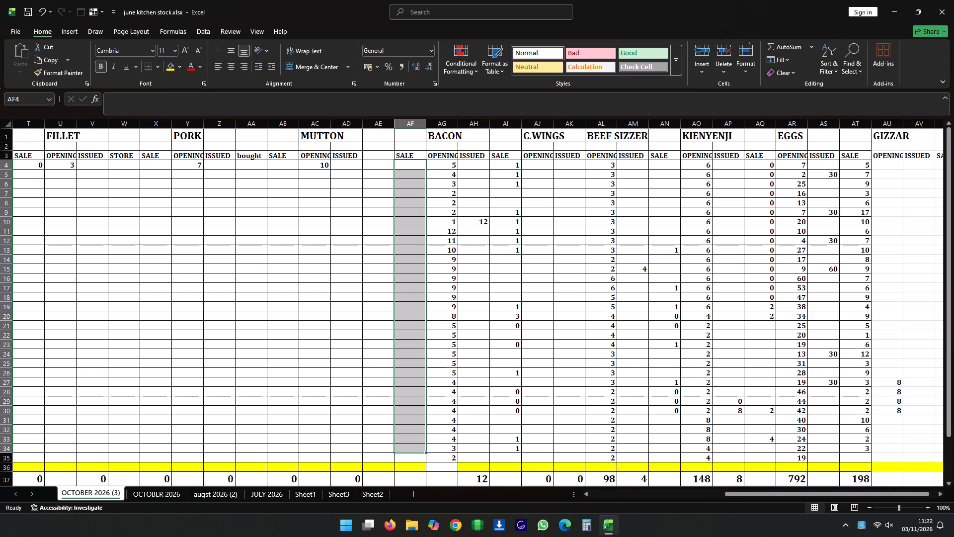
For 01-Nov, set the BACON opening stock to 2.
left_click(451, 164)
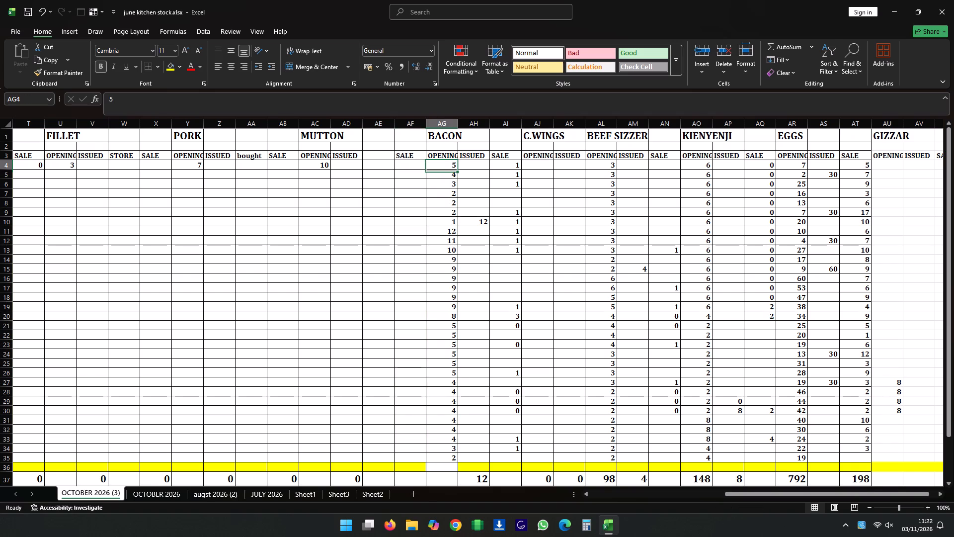
key("2")
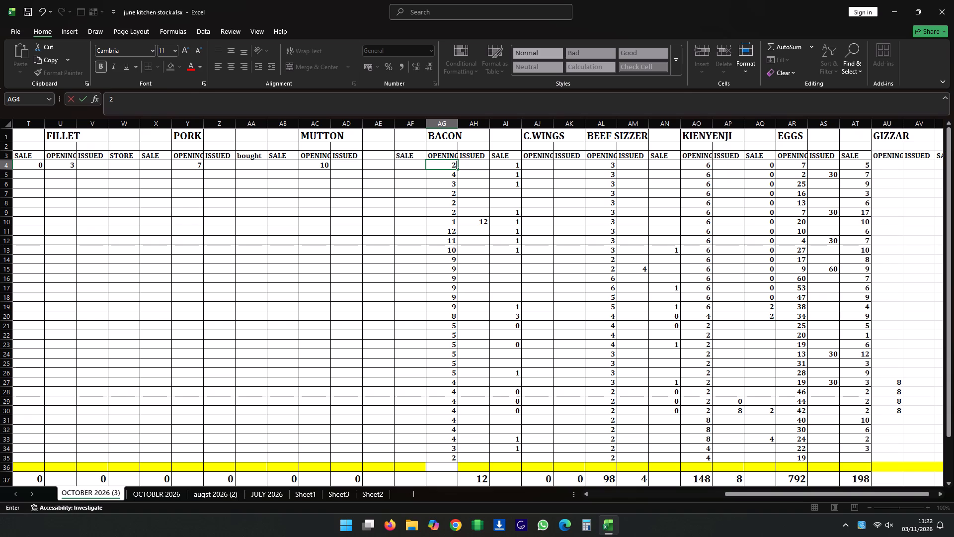
Clear the BACON opening, issued and sale figures in AG5 to AI35, below the 01-Nov row.
left_click_drag(455, 177, 467, 427)
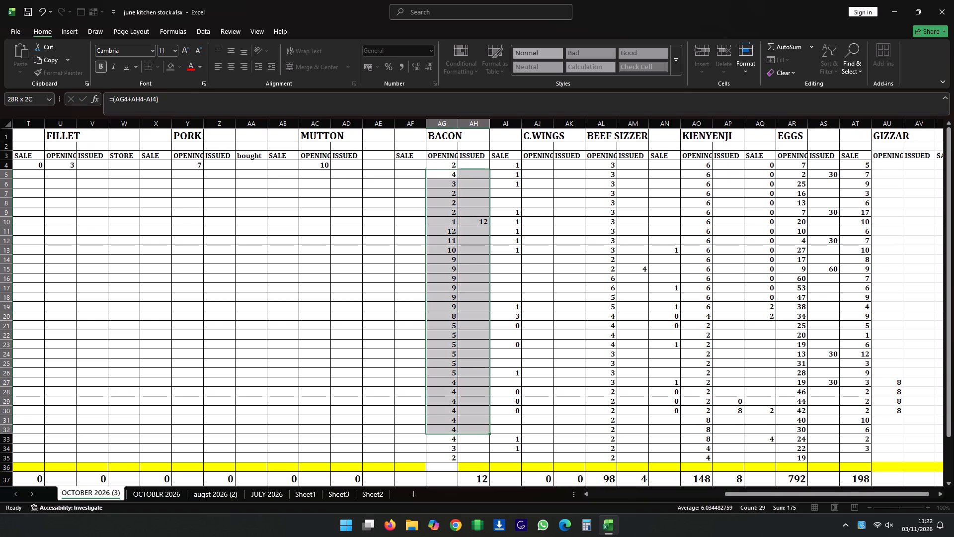
left_click_drag(467, 427, 510, 435)
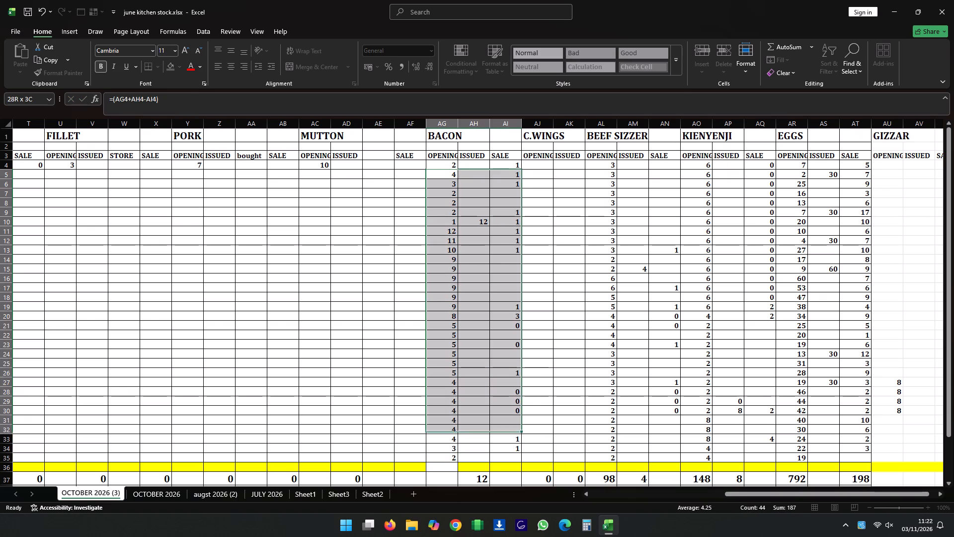
left_click_drag(510, 435, 515, 457)
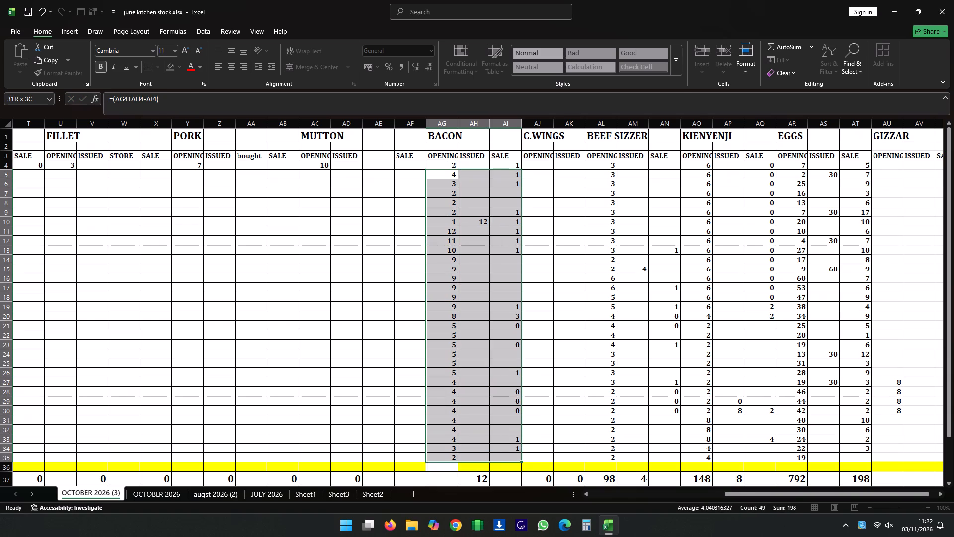
left_click_drag(515, 457, 515, 456)
key("Delete")
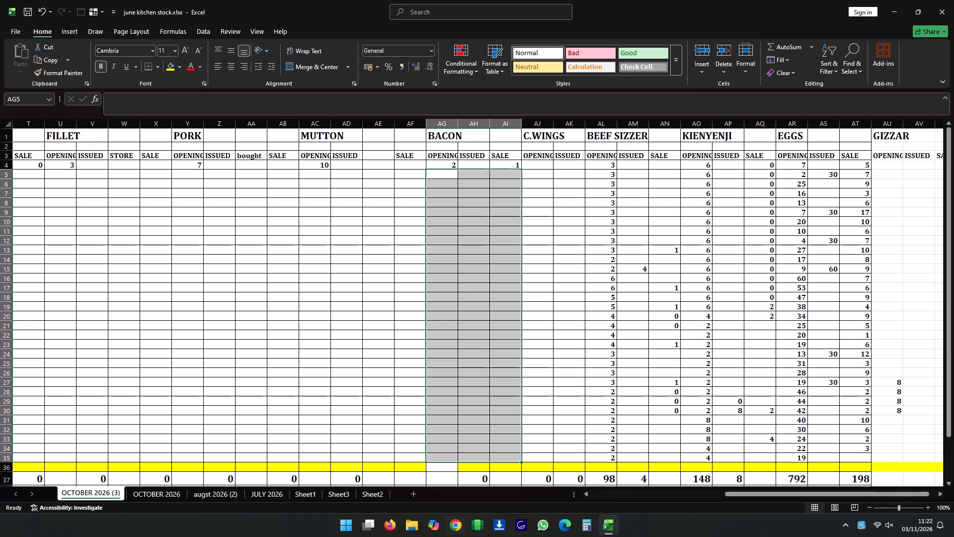
For 01-Nov, set the BEEF SIZZER opening stock to 2.
left_click(610, 166)
key("2")
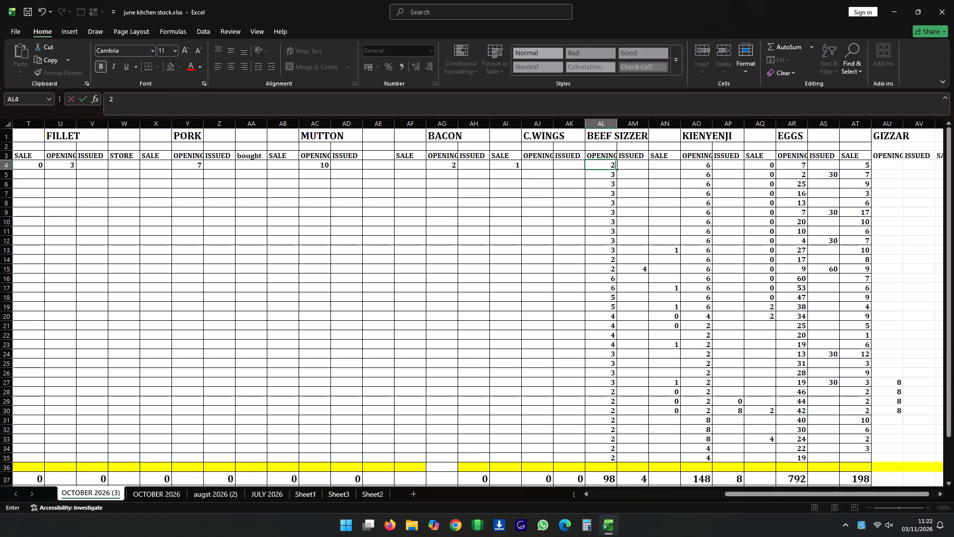
Clear the BEEF SIZZER opening, issued and sale figures in AL5 to AN35, below the 01-Nov row.
left_click(606, 175)
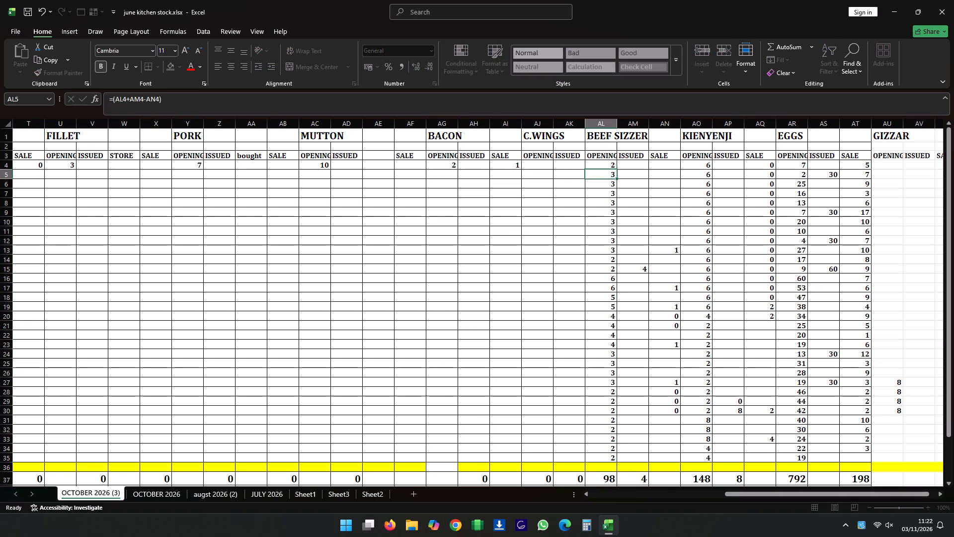
left_click_drag(602, 175, 657, 184)
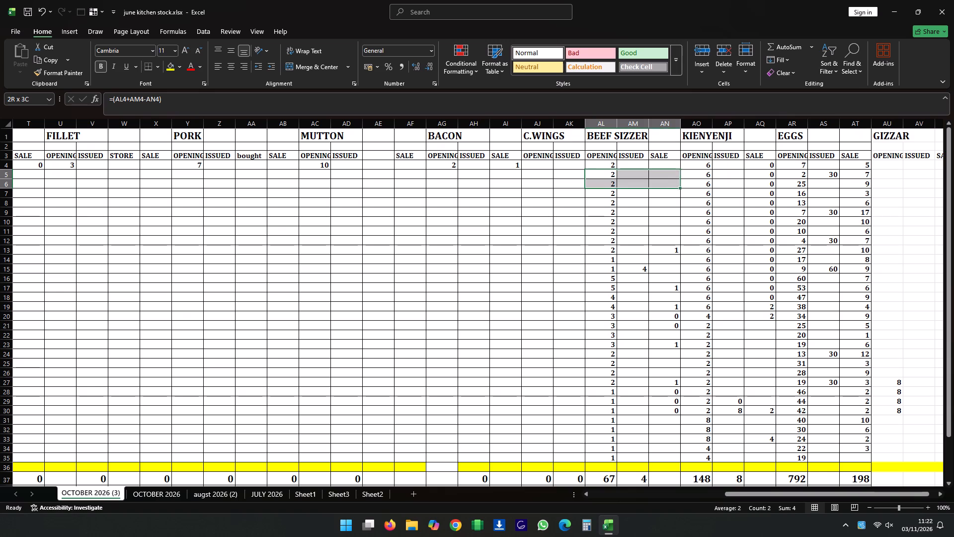
left_click_drag(657, 184, 664, 355)
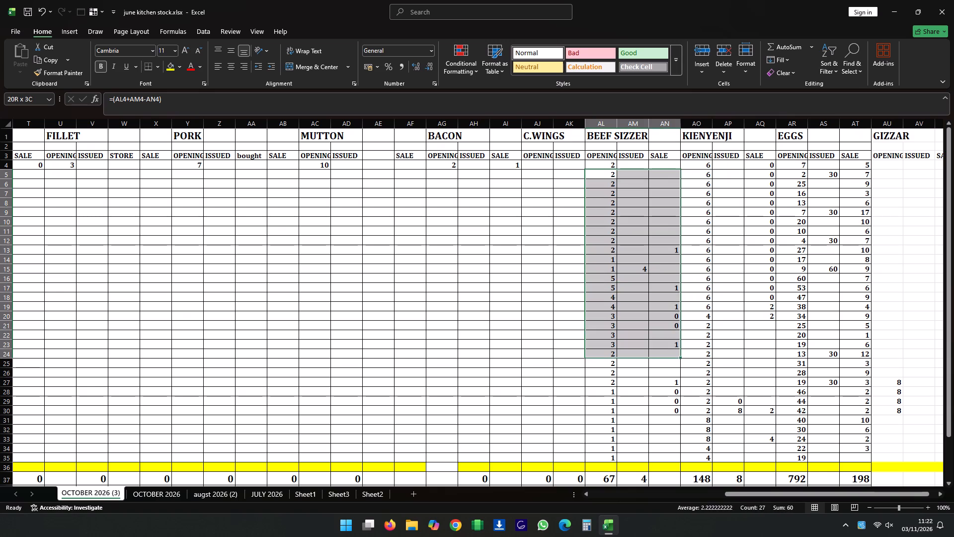
left_click_drag(664, 355, 678, 454)
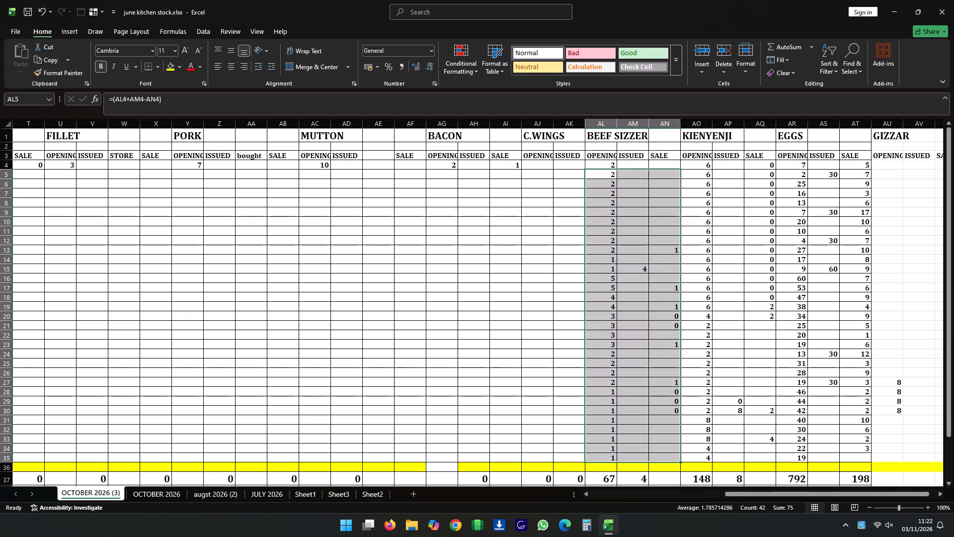
key("Delete")
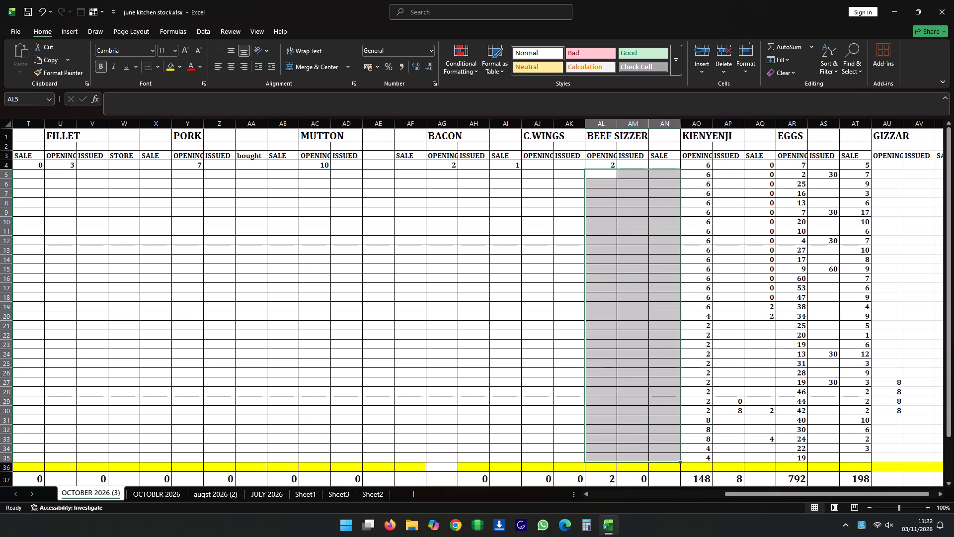
For 01-Nov, set the KIENYENJI opening stock to 4.
left_click(704, 166)
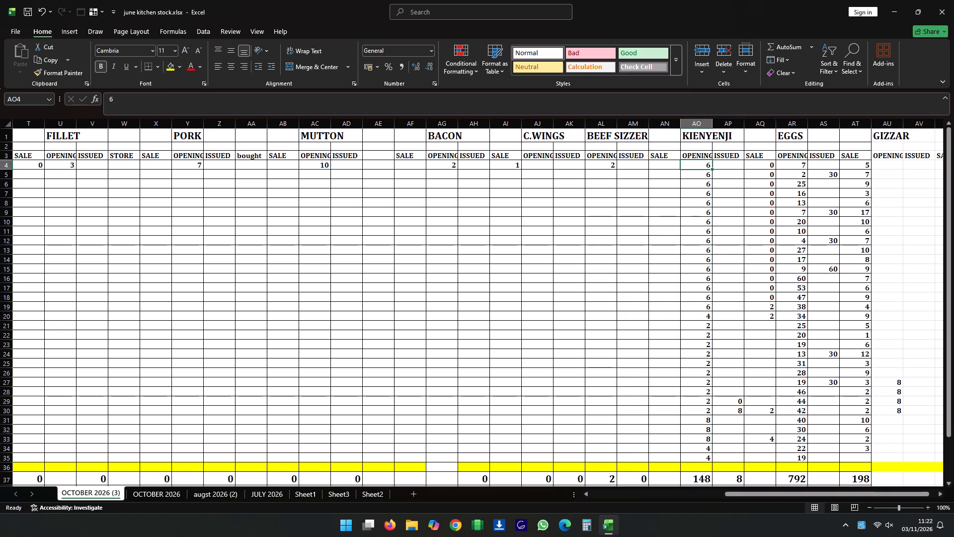
key("4")
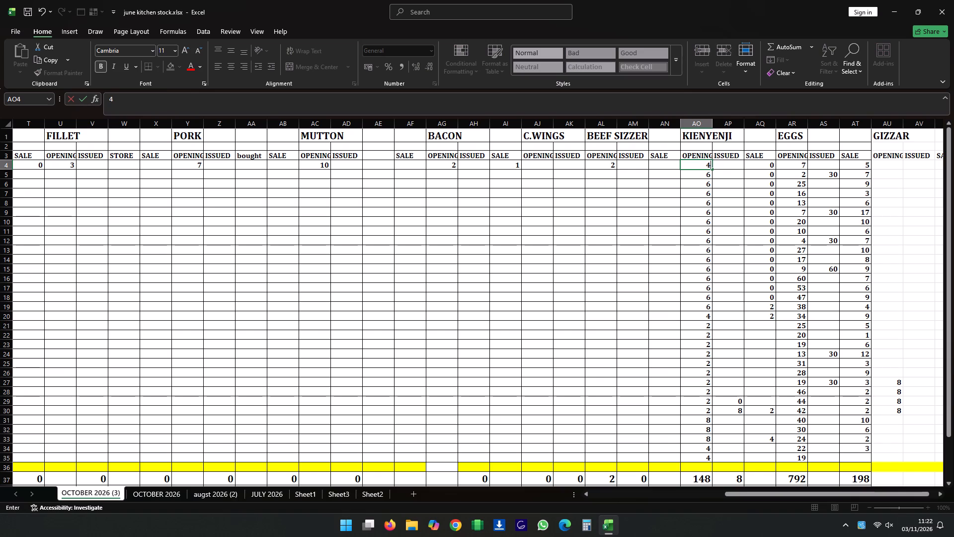
Clear the KIENYENJI opening, issued and sale figures in AO5 to AQ34, below the 01-Nov row.
left_click_drag(709, 177, 699, 428)
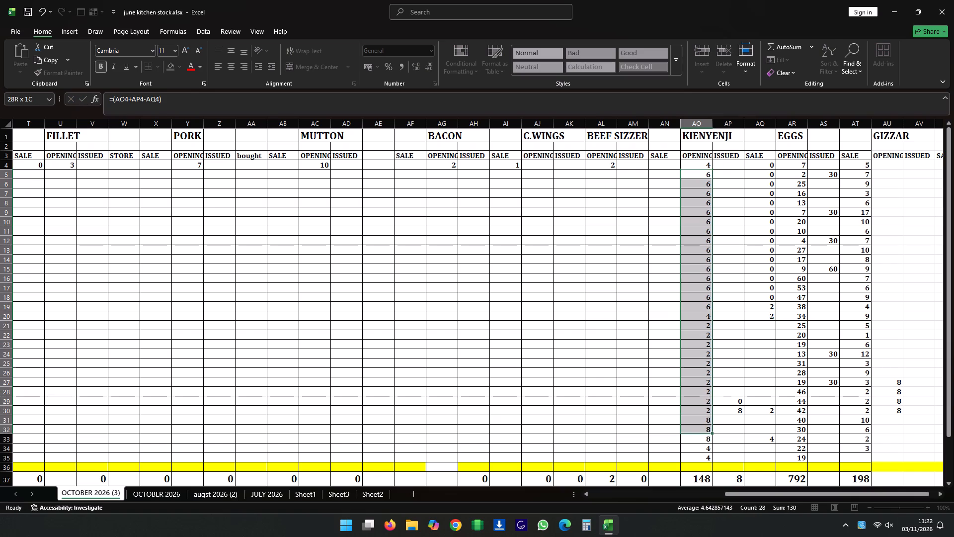
left_click_drag(699, 428, 772, 445)
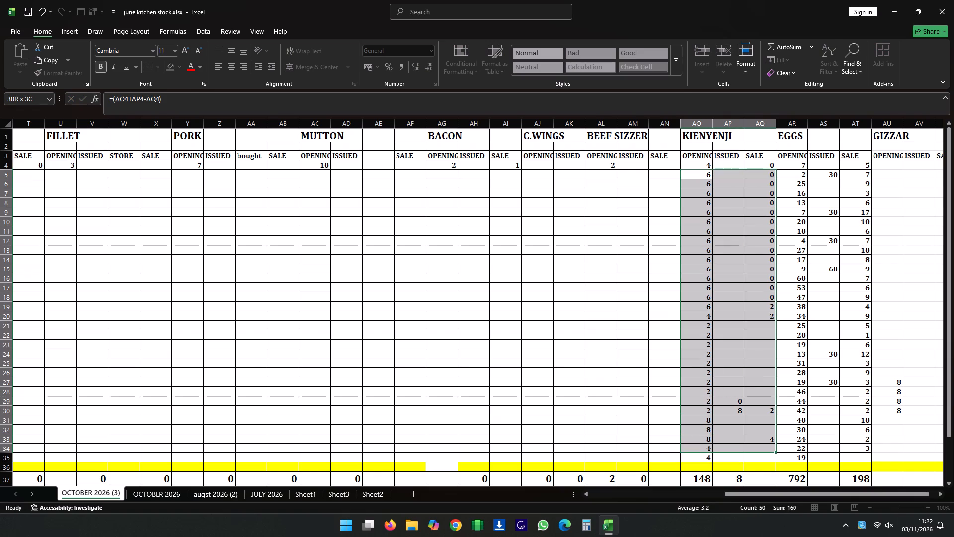
left_click_drag(772, 445, 773, 445)
key("Delete")
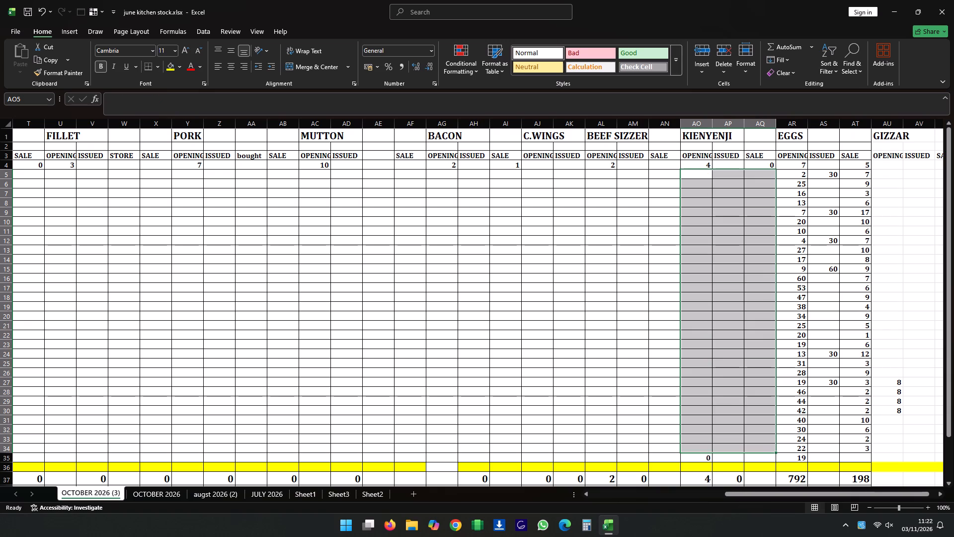
For 01-Nov, set the EGGS opening stock to 19.
left_click(802, 163)
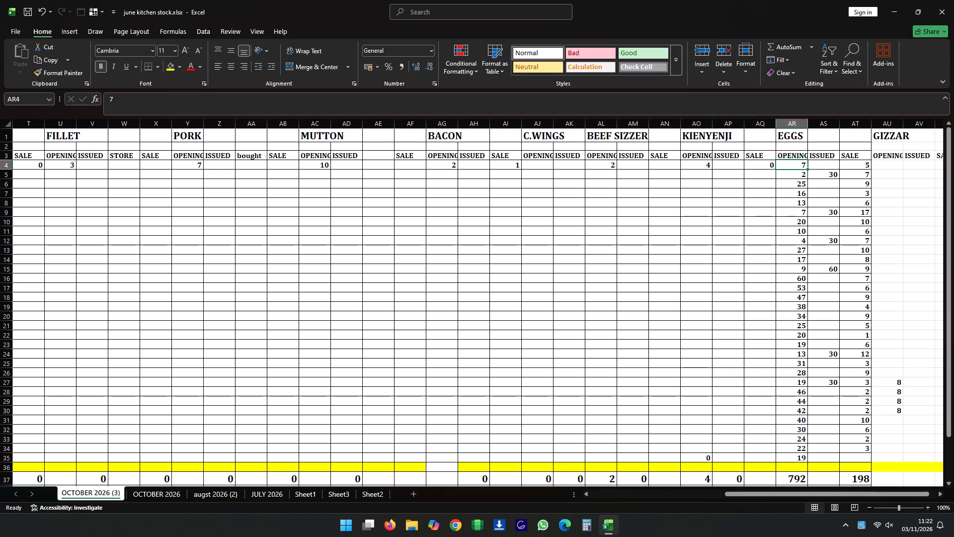
key("1")
key("9")
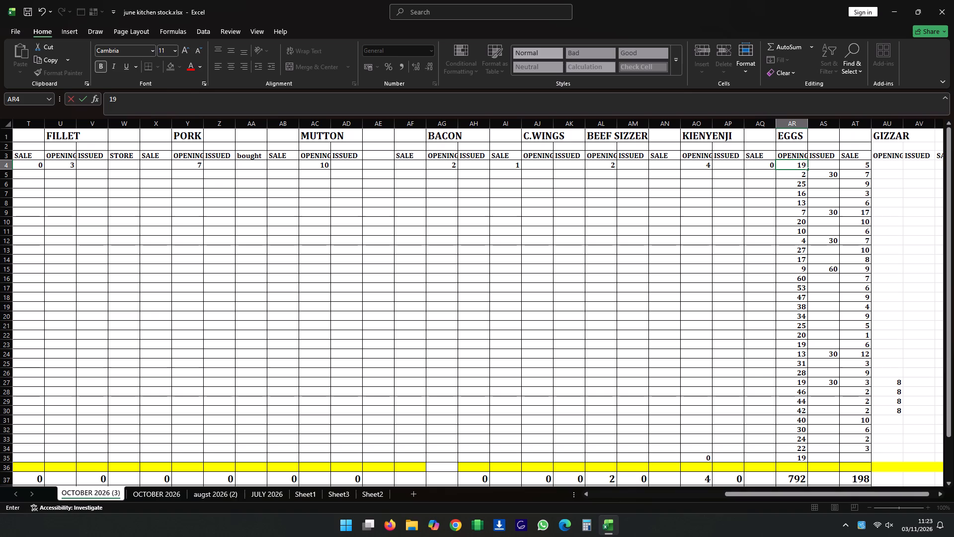
Clear the EGGS opening, issued and sale figures in AR5 to AT35, and the 01-Nov sale figure in AT4.
left_click_drag(803, 179, 829, 180)
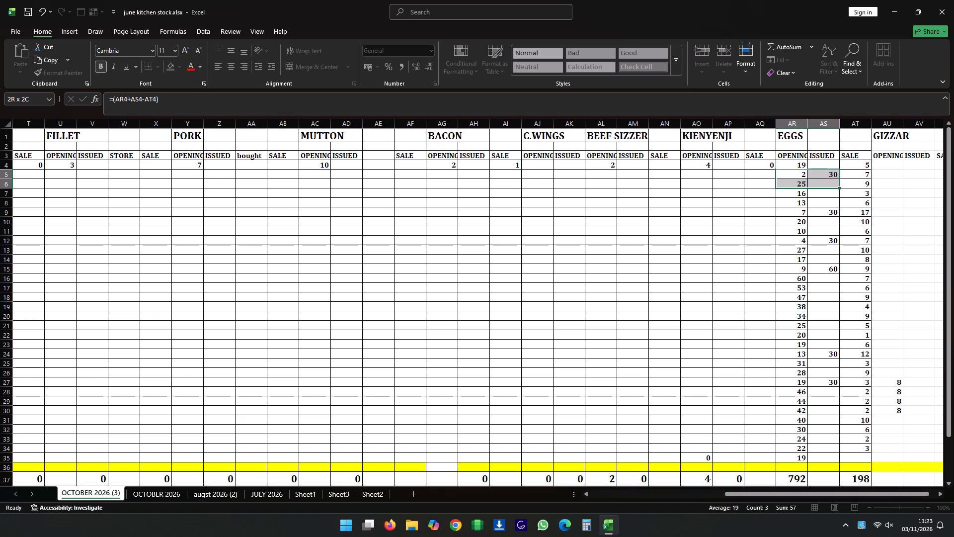
left_click_drag(829, 180, 855, 275)
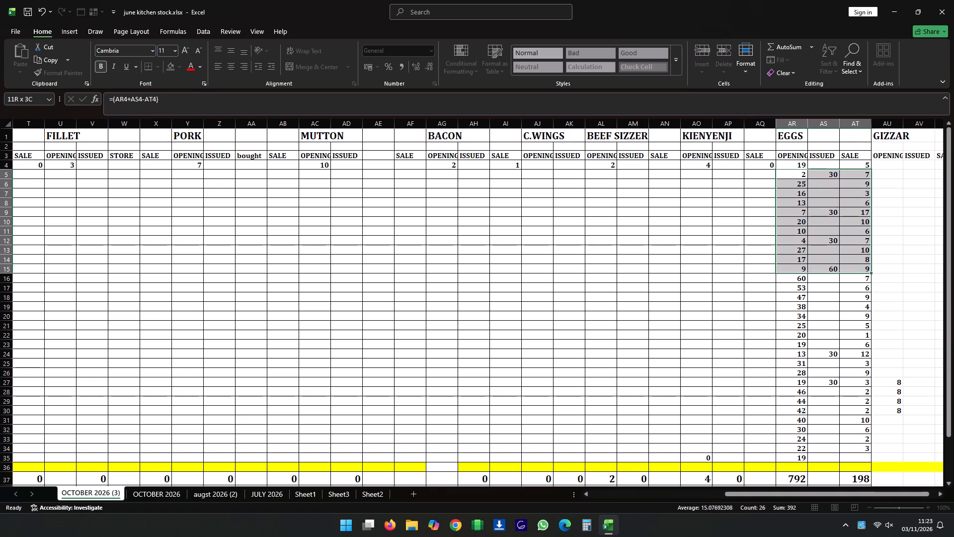
left_click_drag(855, 275, 854, 454)
key("Delete")
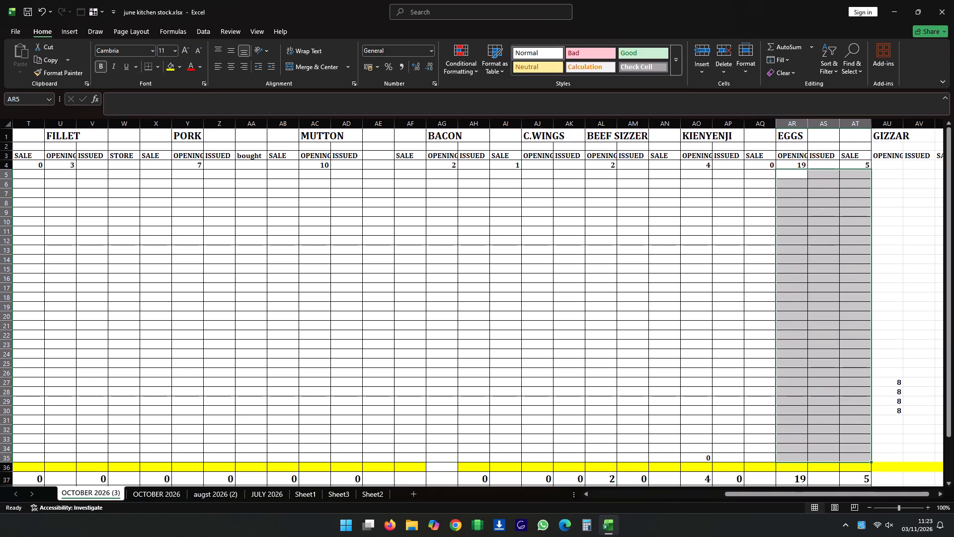
left_click(859, 163)
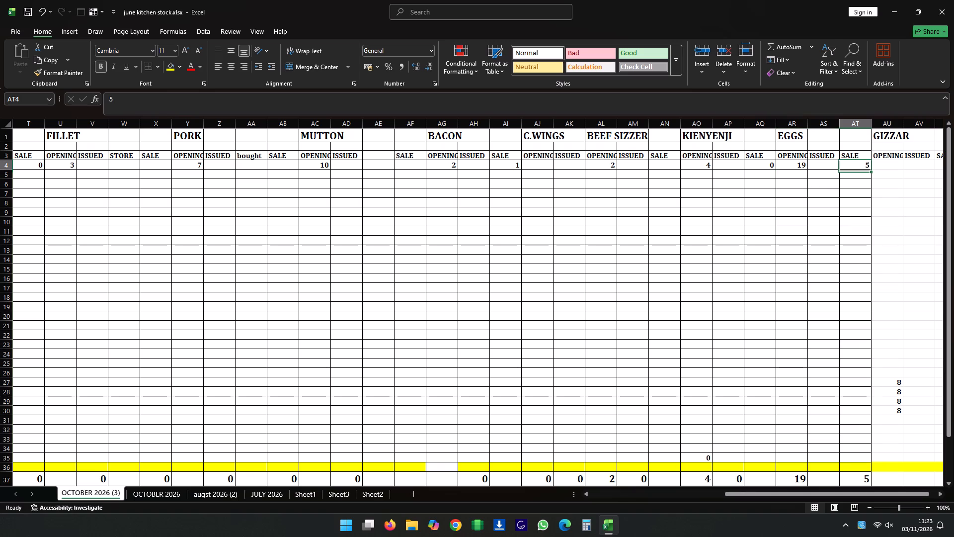
key("Delete")
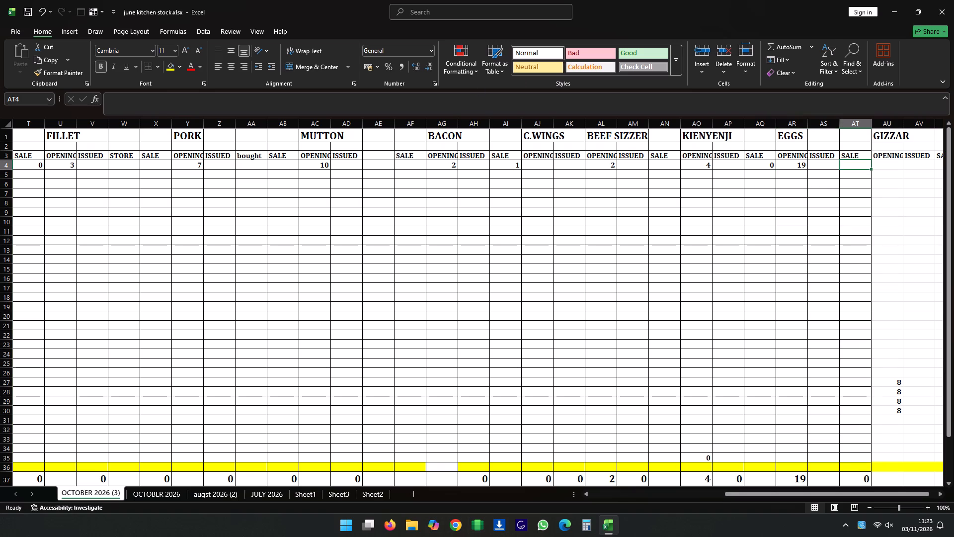
Open the workbook KITCHEN SALES OCTOBER 2026.xlsx from the OCTOBER 2026 folder on the desktop.
left_click_drag(913, 494, 916, 494)
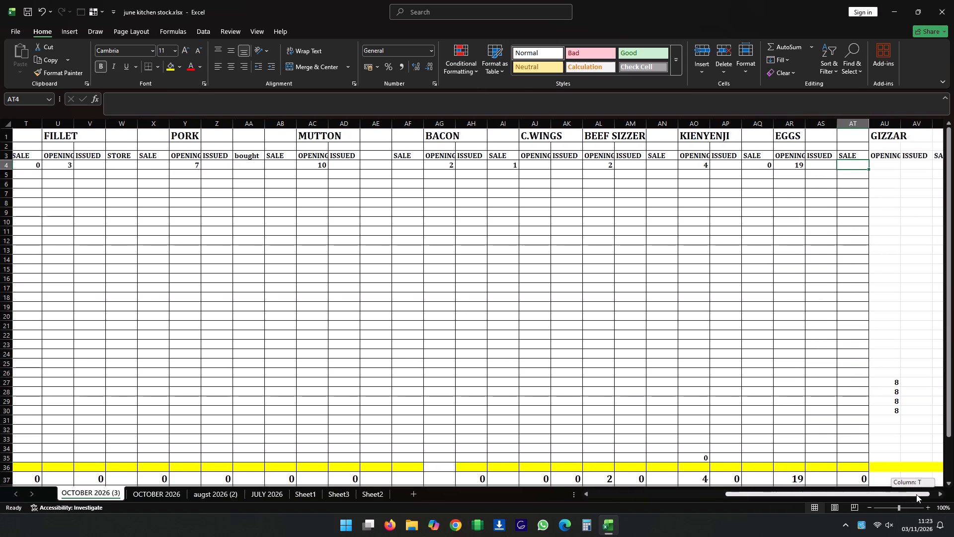
left_click_drag(916, 494, 932, 493)
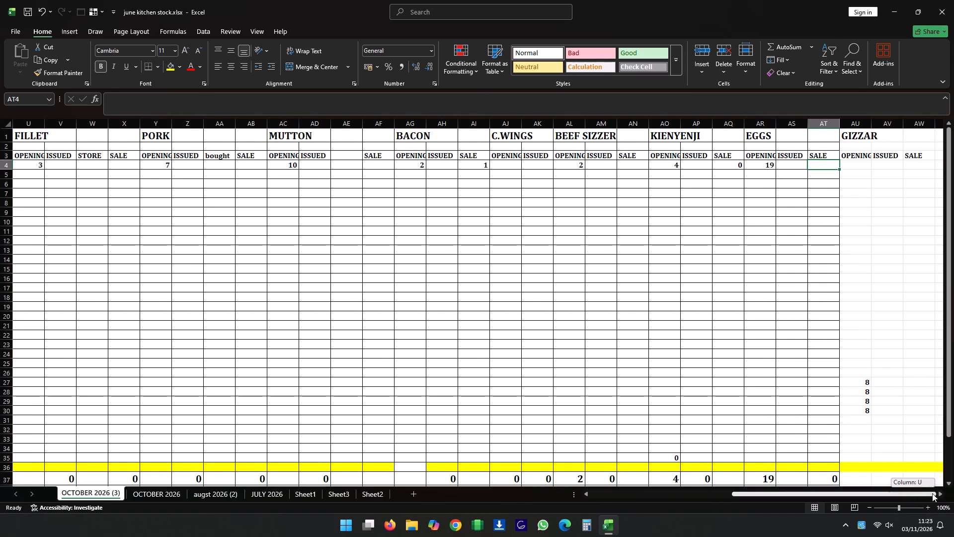
left_click_drag(932, 493, 678, 504)
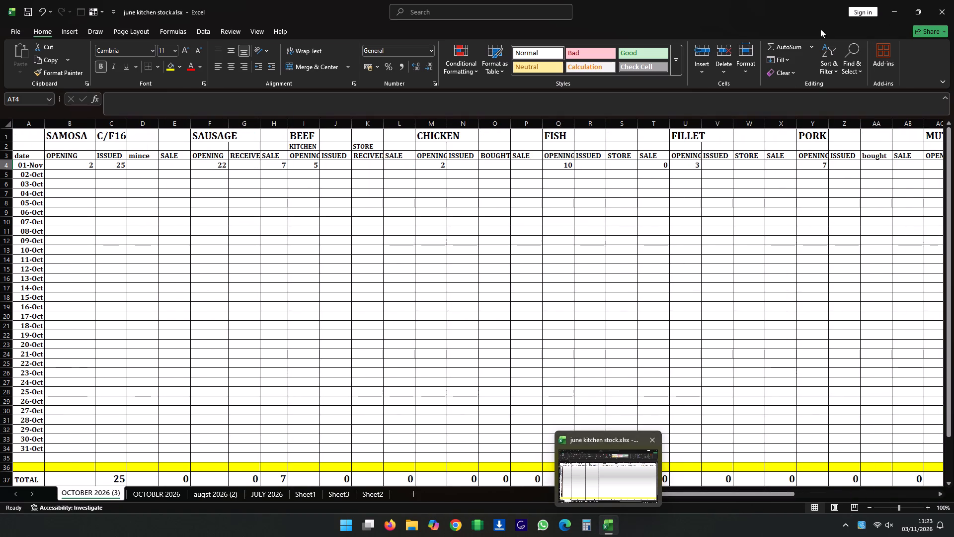
left_click(894, 13)
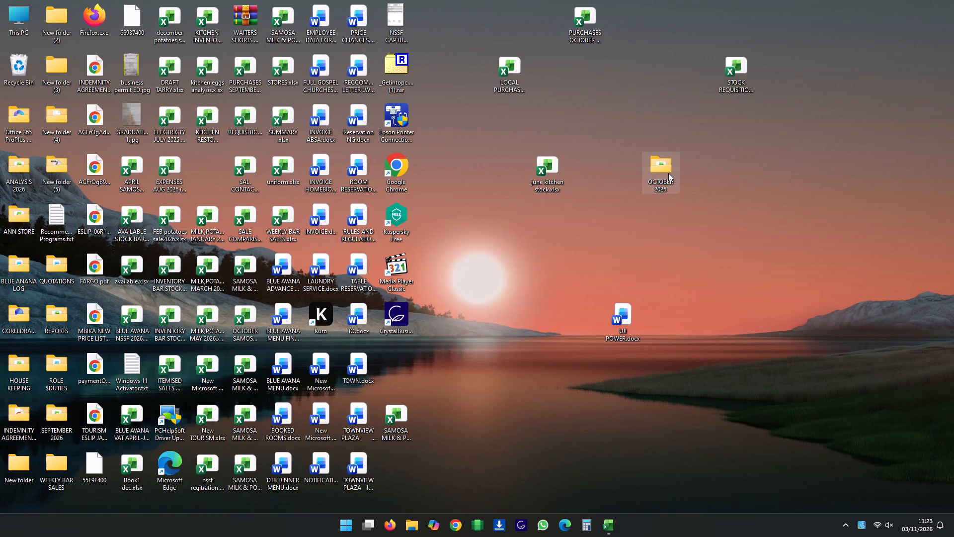
double_click(668, 175)
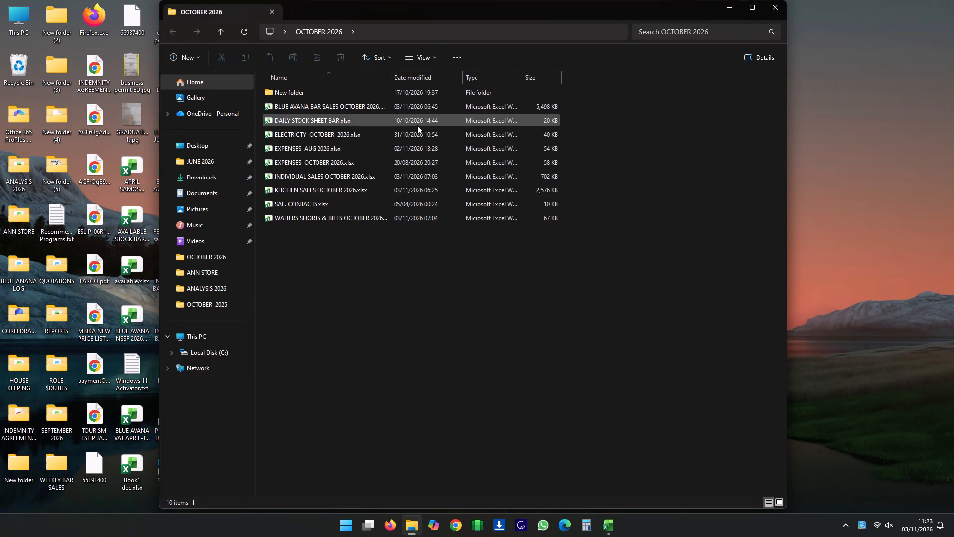
double_click(304, 189)
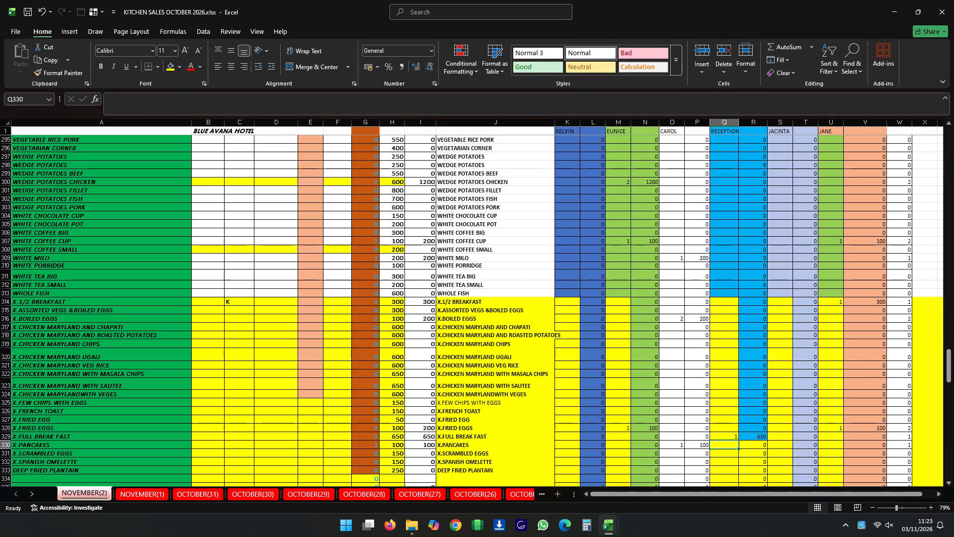
Examine the item sales on the NOVEMBER(1) sheet, looking for the quantity of BEEF SAMOSA sold.
left_click(149, 492)
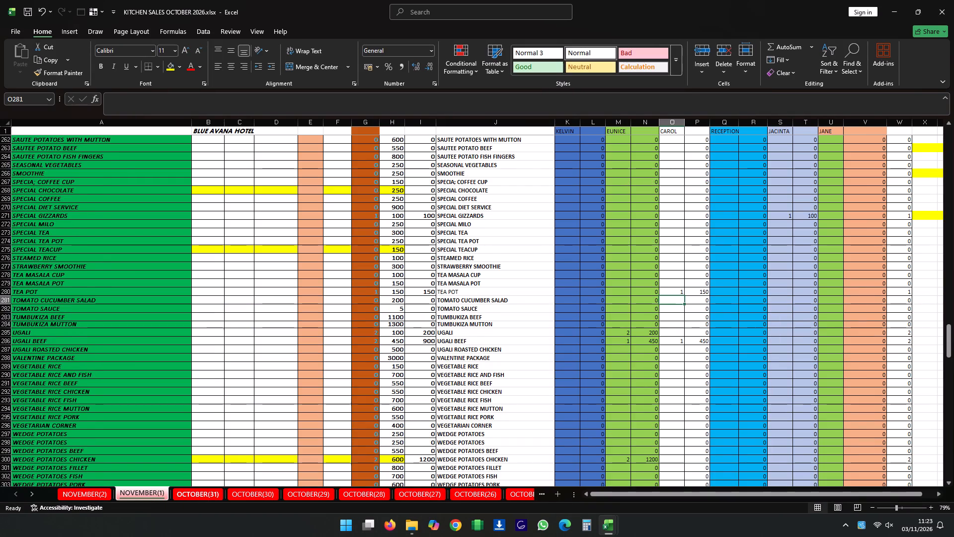
scroll(496, 433, "up", 18)
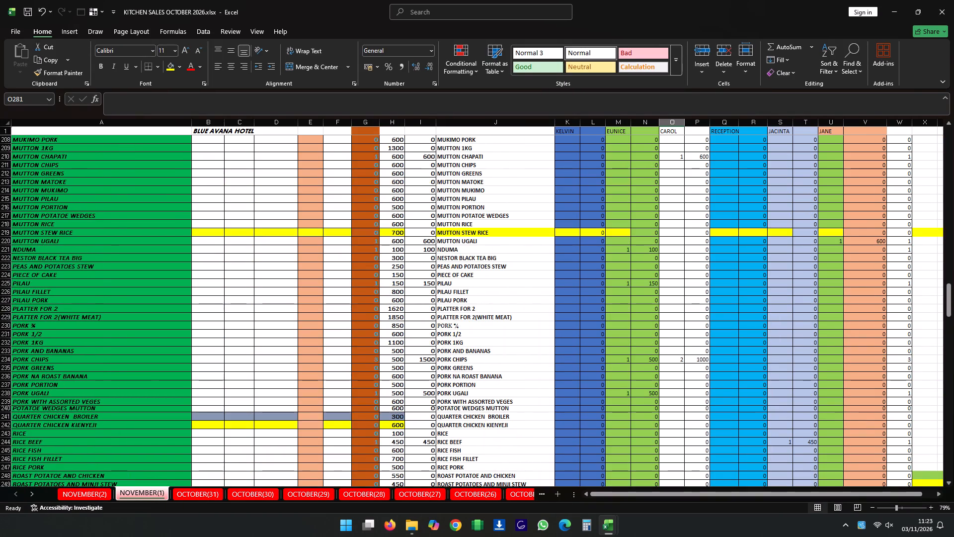
scroll(497, 405, "up", 9)
scroll(497, 405, "up", 20)
scroll(497, 405, "up", 1)
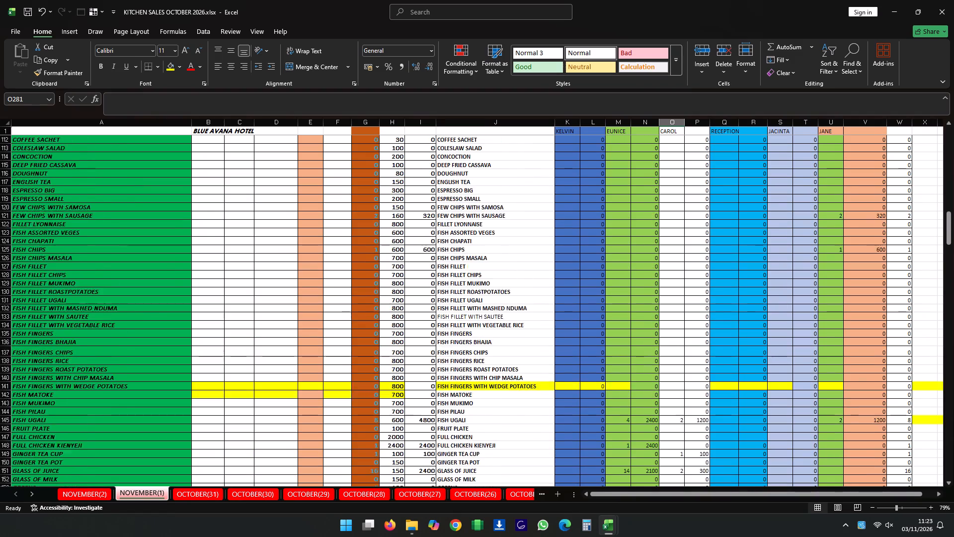
scroll(497, 405, "up", 3)
scroll(497, 405, "down", 7)
scroll(498, 406, "up", 7)
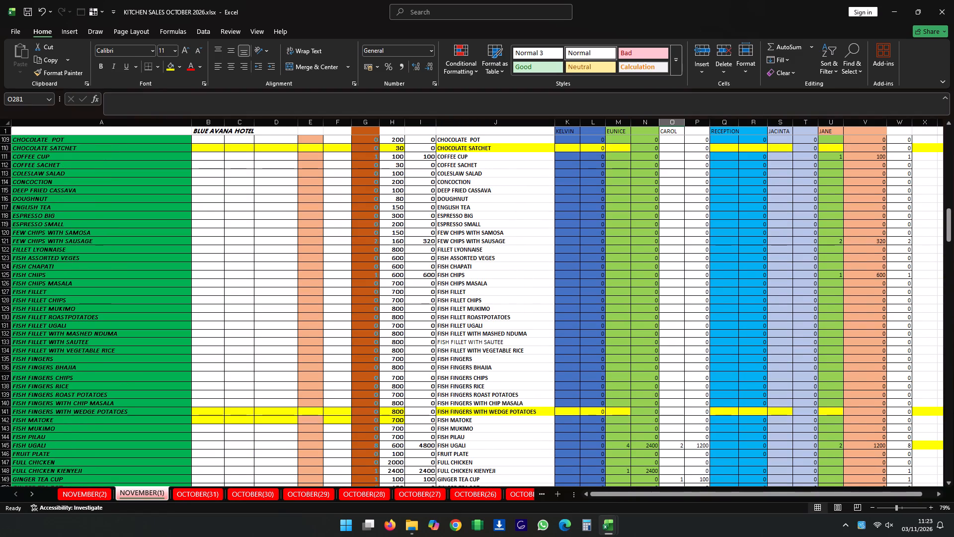
scroll(498, 406, "up", 1)
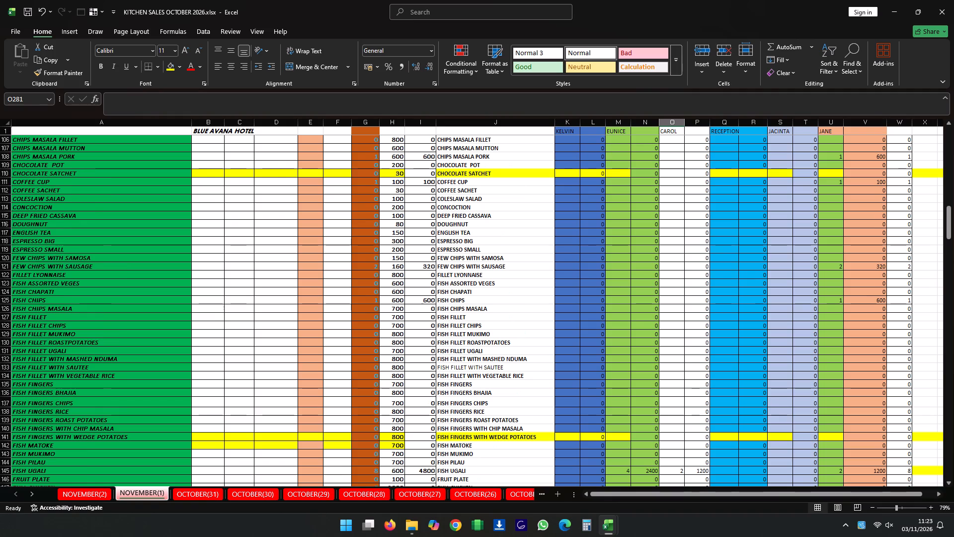
scroll(498, 406, "up", 7)
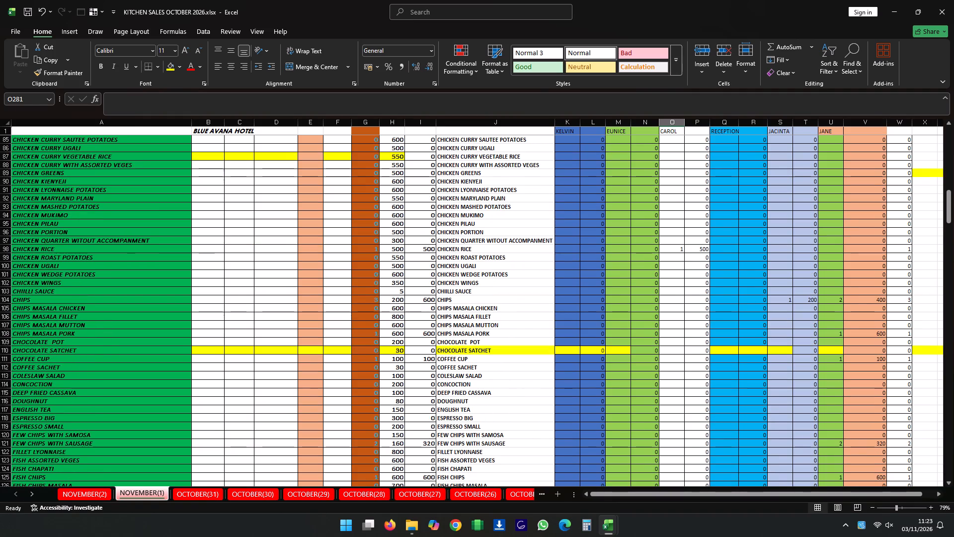
scroll(498, 406, "up", 9)
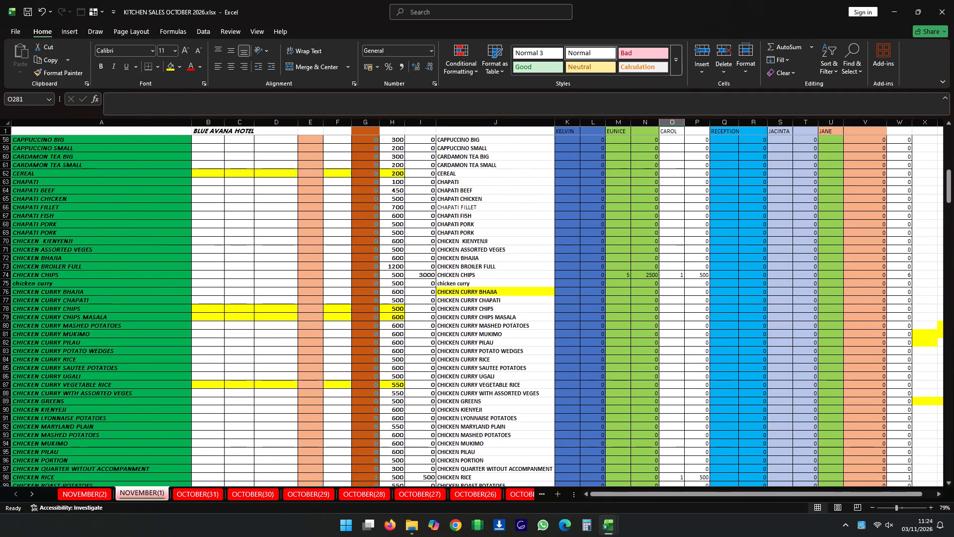
scroll(498, 406, "up", 9)
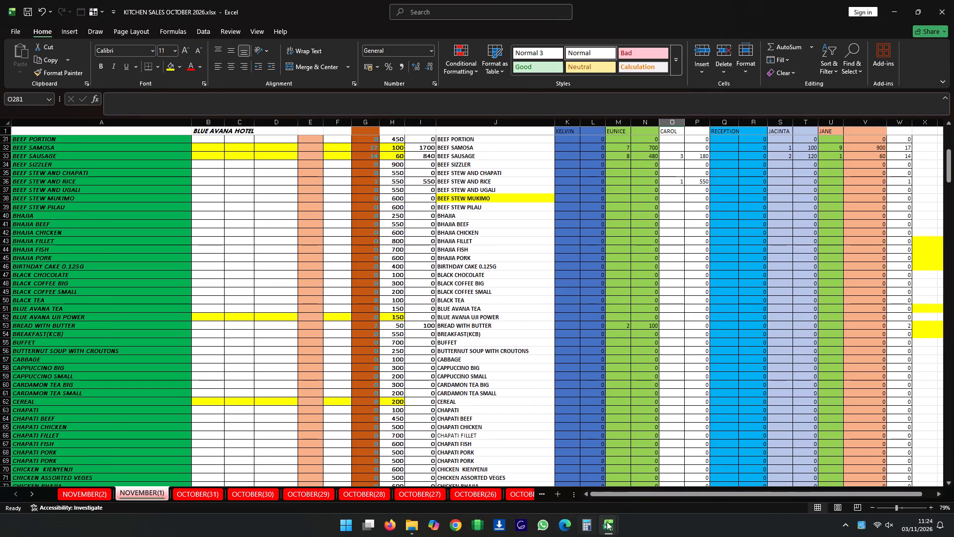
Return to june kitchen stock.xlsx and enter 17 as the SAMOSA sale for 01-Nov.
left_click(570, 491)
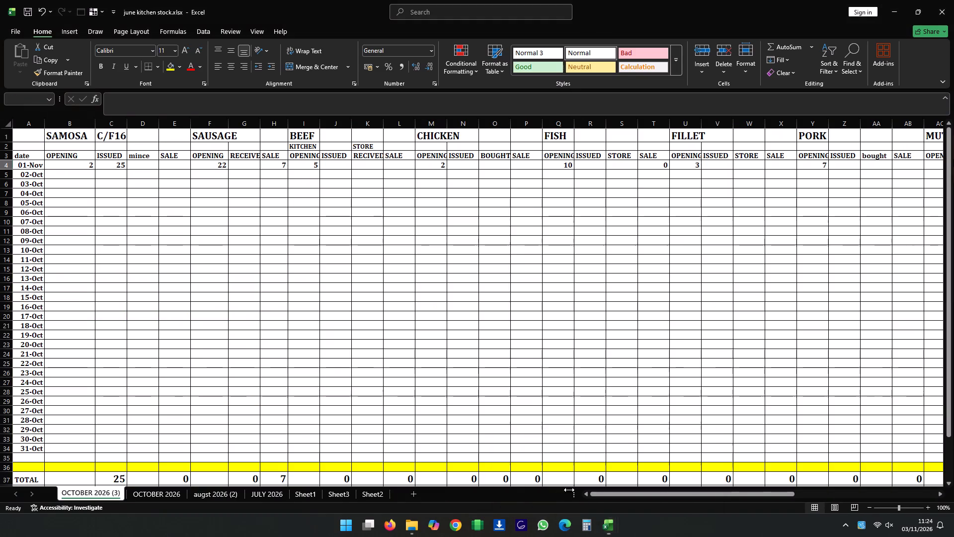
left_click(170, 164)
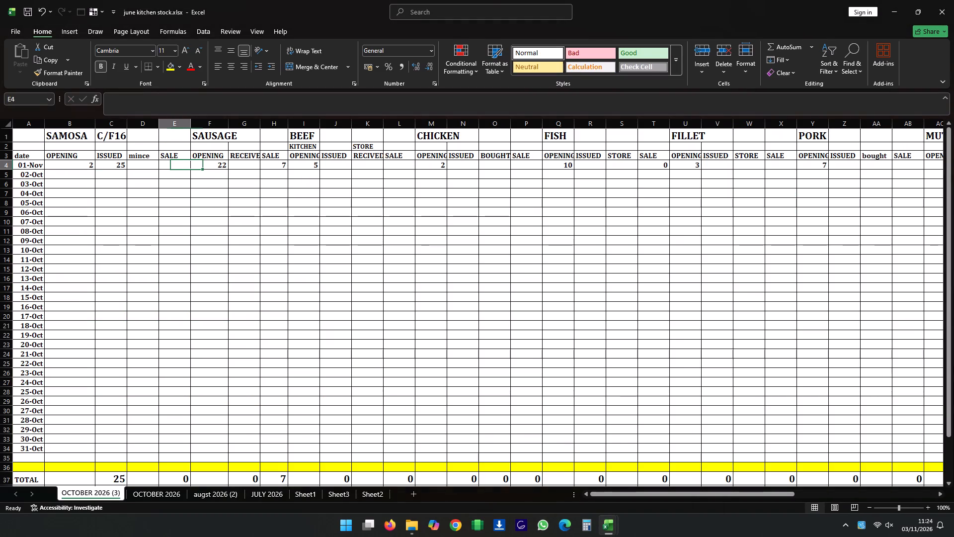
type("17")
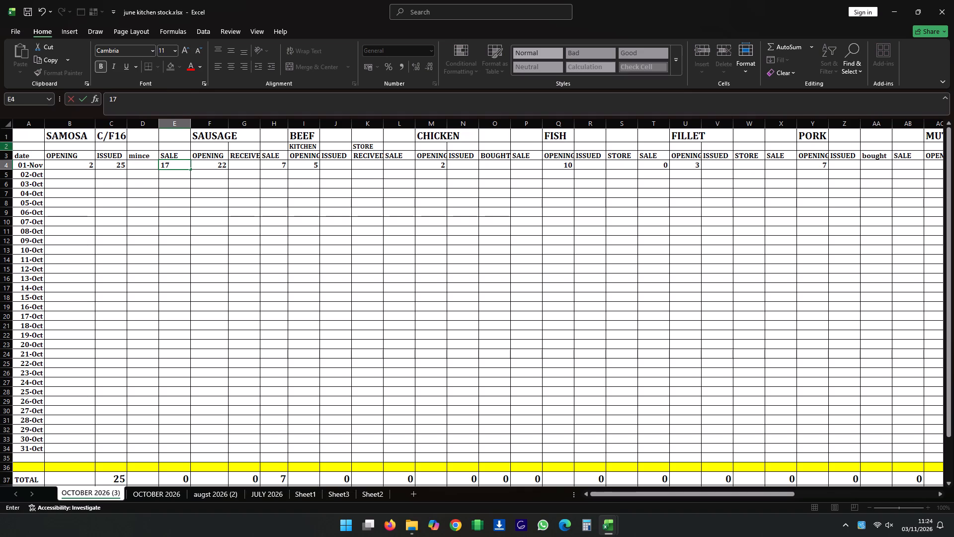
left_click(74, 171)
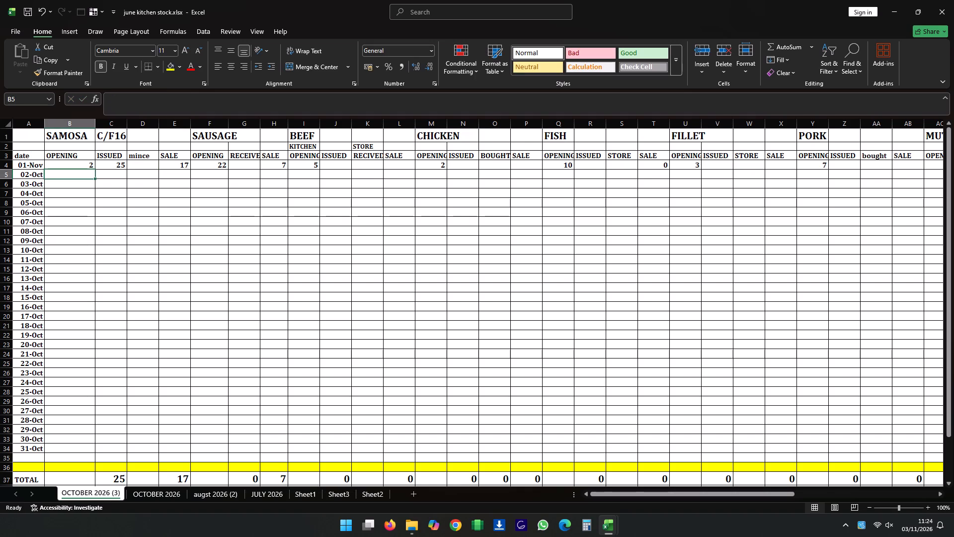
Enter the formula =(B4+C4-E4) in B5 as the SAMOSA opening stock for the second day.
key("equal")
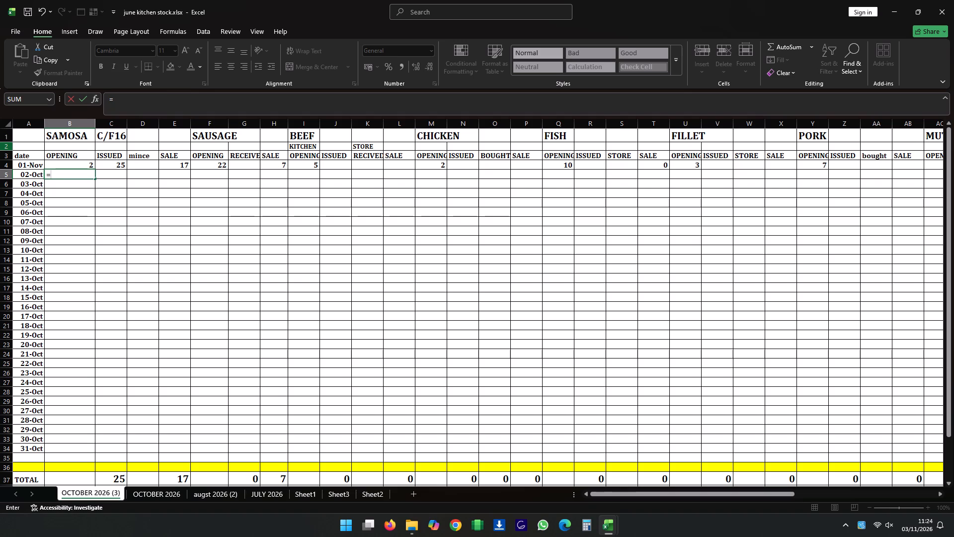
key("shift+parenleft")
left_click(80, 162)
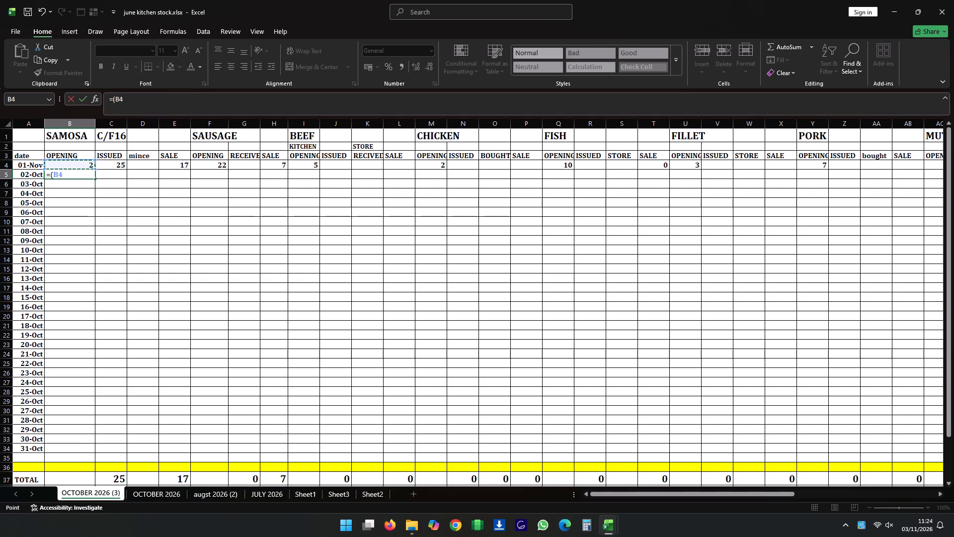
key("plus")
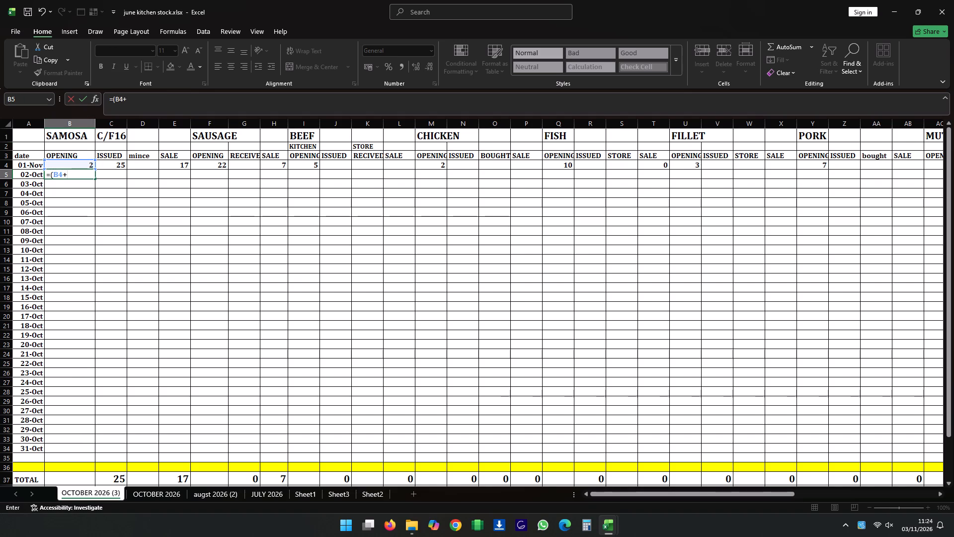
left_click(120, 162)
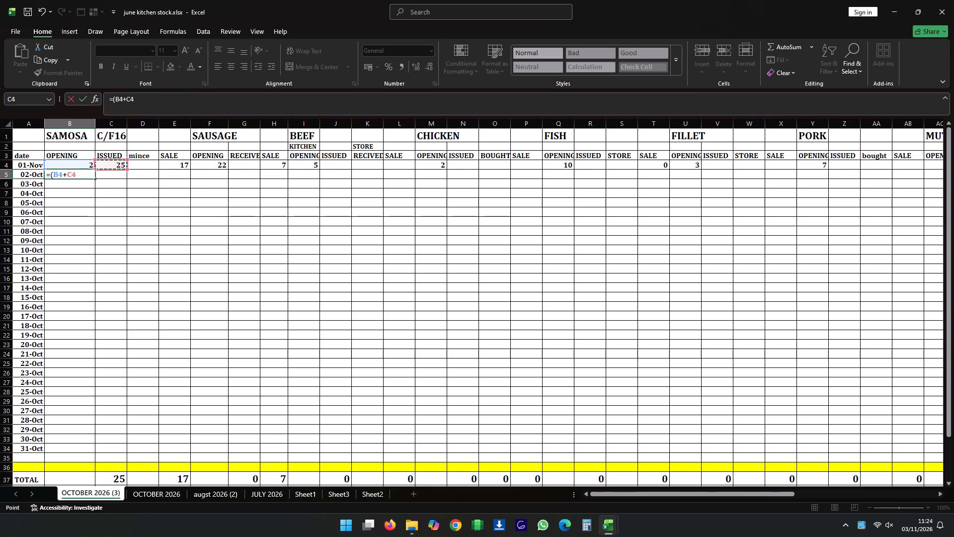
key("minus")
left_click(177, 165)
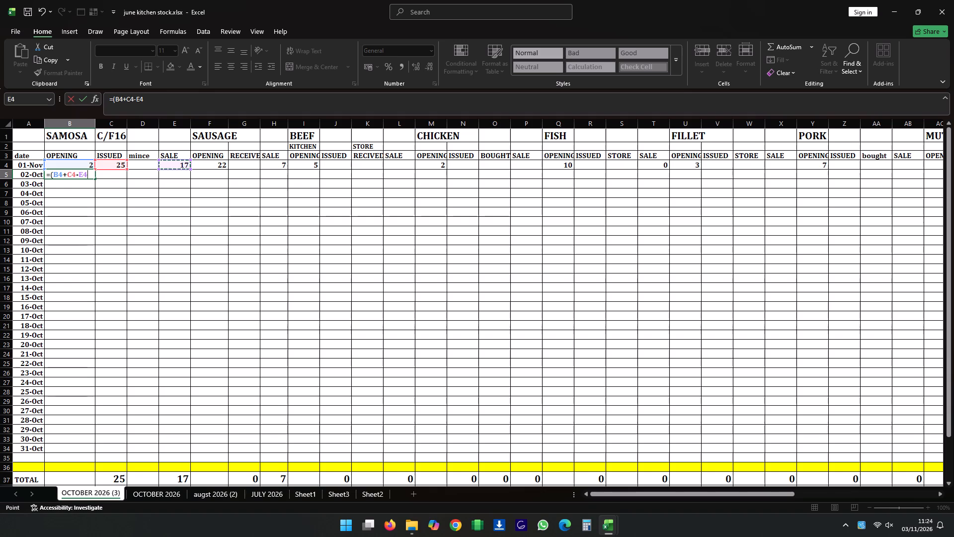
key("shift+parenright")
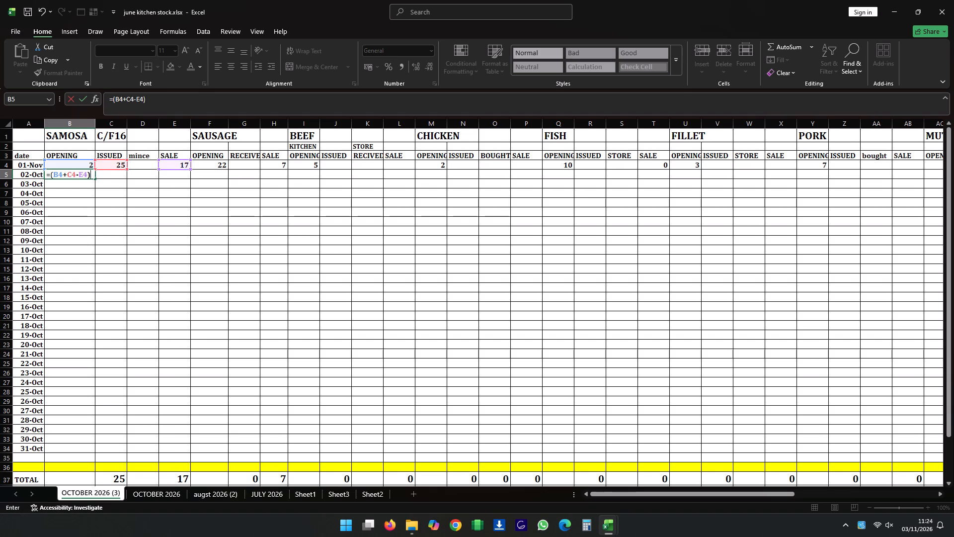
key("Return")
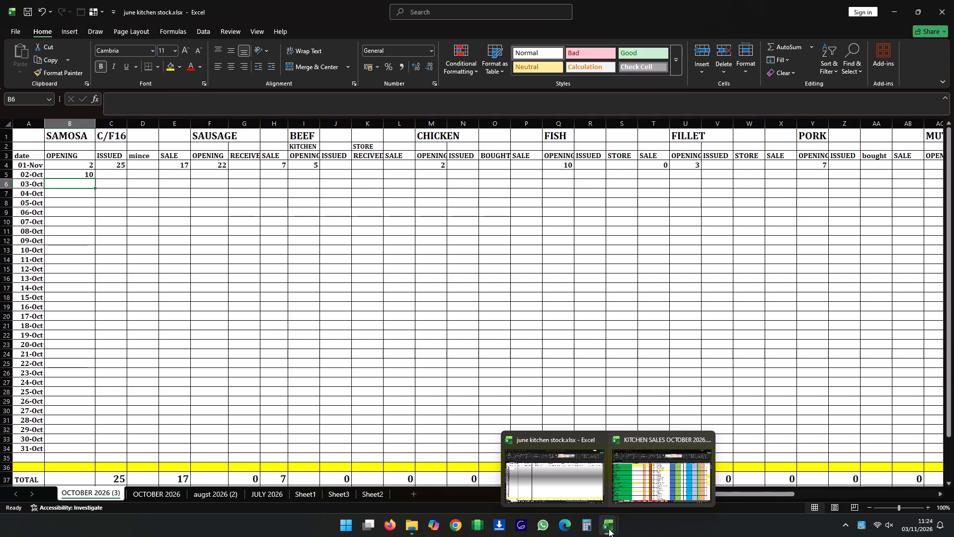
Switch to KITCHEN SALES OCTOBER 2026.xlsx and look up the quantity of BEEF SAMOSA sold on the NOVEMBER(2) sheet.
left_click(655, 473)
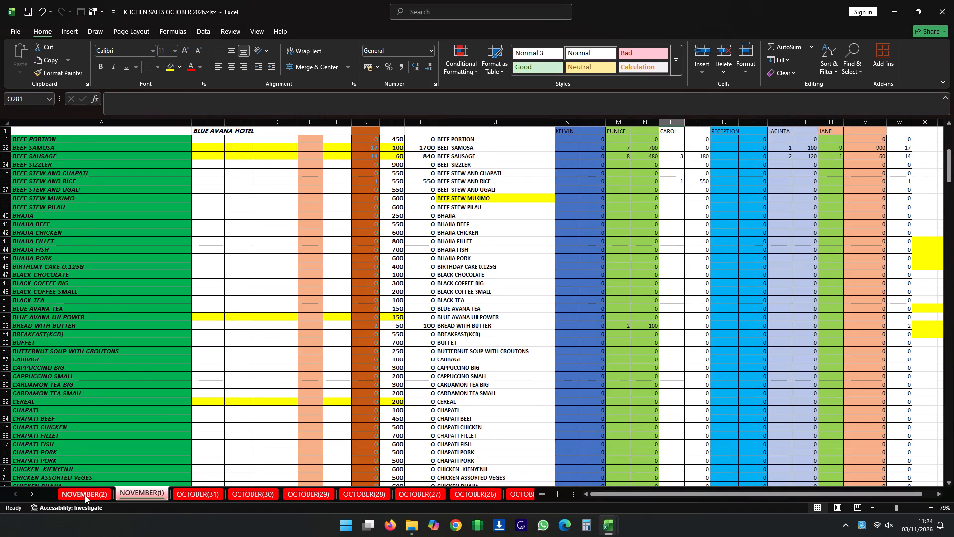
left_click(85, 496)
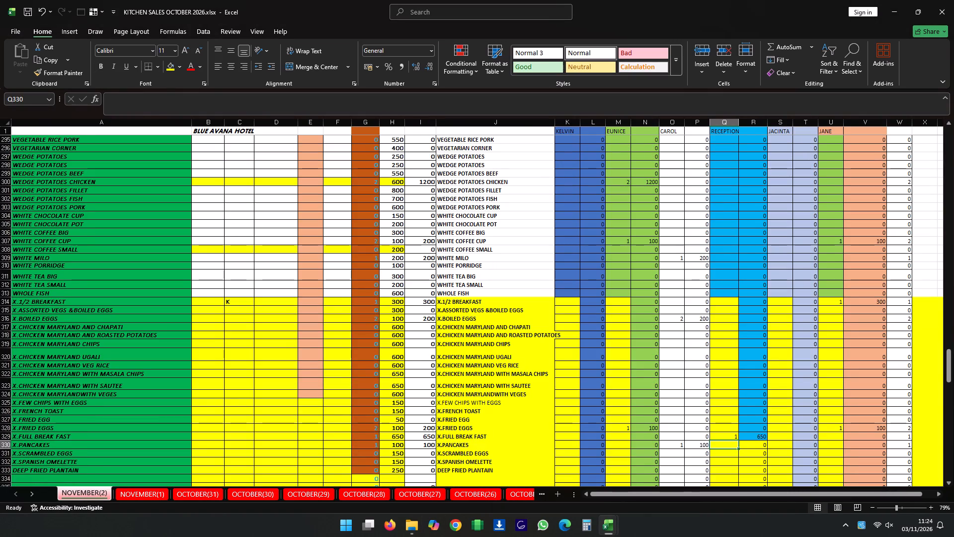
scroll(448, 351, "up", 14)
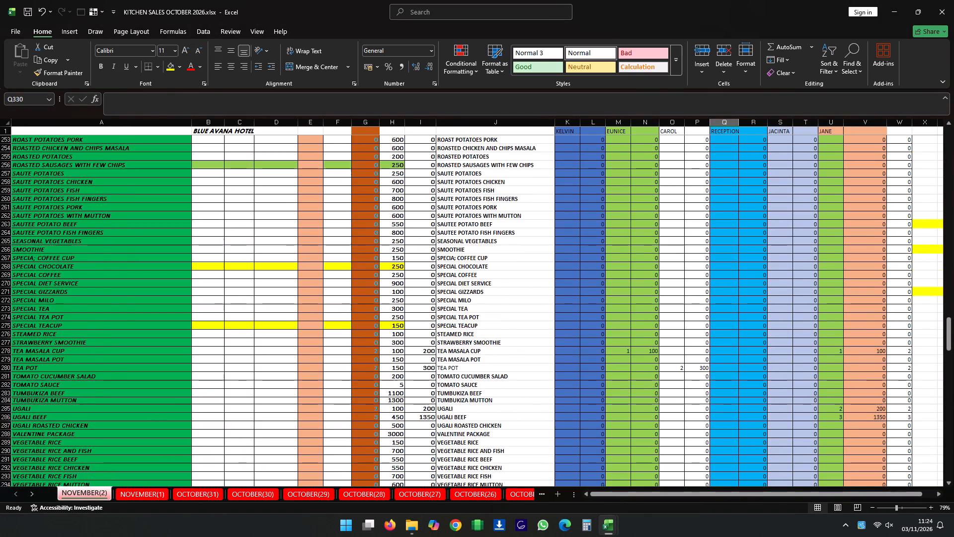
scroll(446, 320, "up", 20)
scroll(446, 320, "up", 20)
scroll(446, 320, "up", 1)
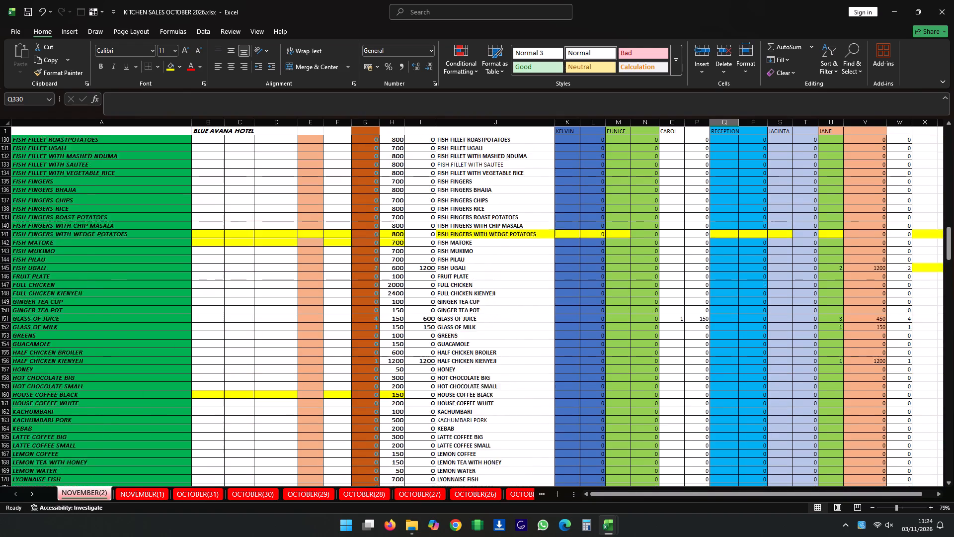
scroll(446, 318, "up", 2)
scroll(446, 318, "up", 20)
scroll(446, 318, "up", 7)
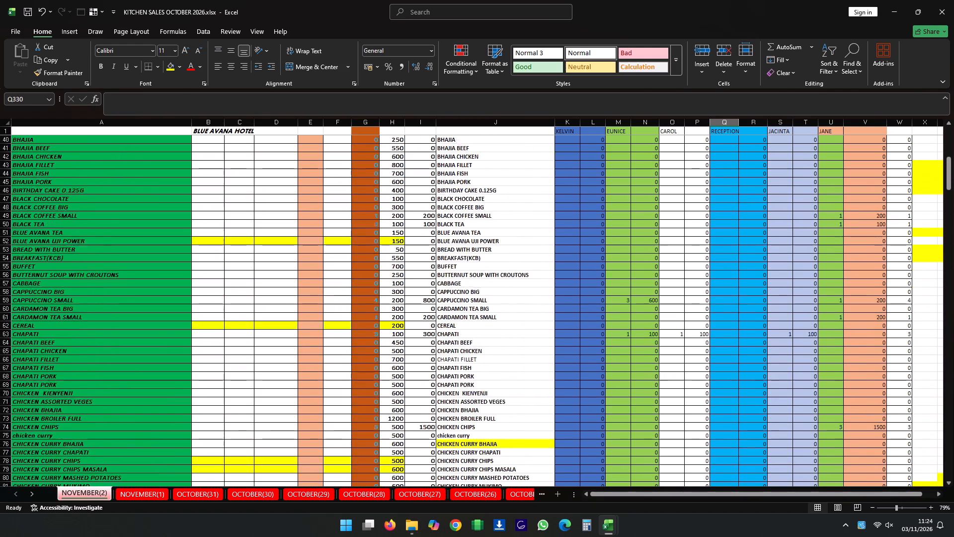
scroll(446, 318, "up", 16)
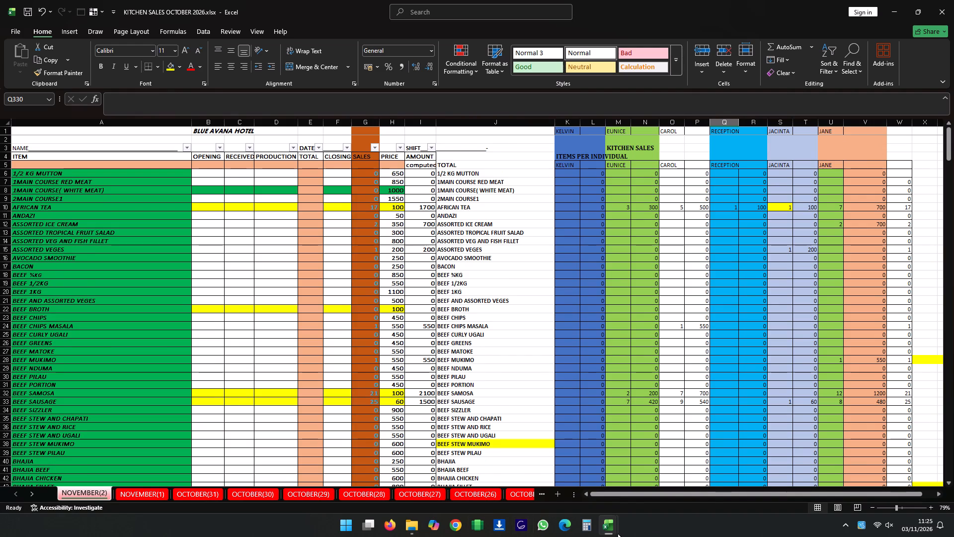
Return to june kitchen stock.xlsx and enter 21 as sale and 25 as issued for SAMOSA in the 02-Oct row.
left_click(575, 488)
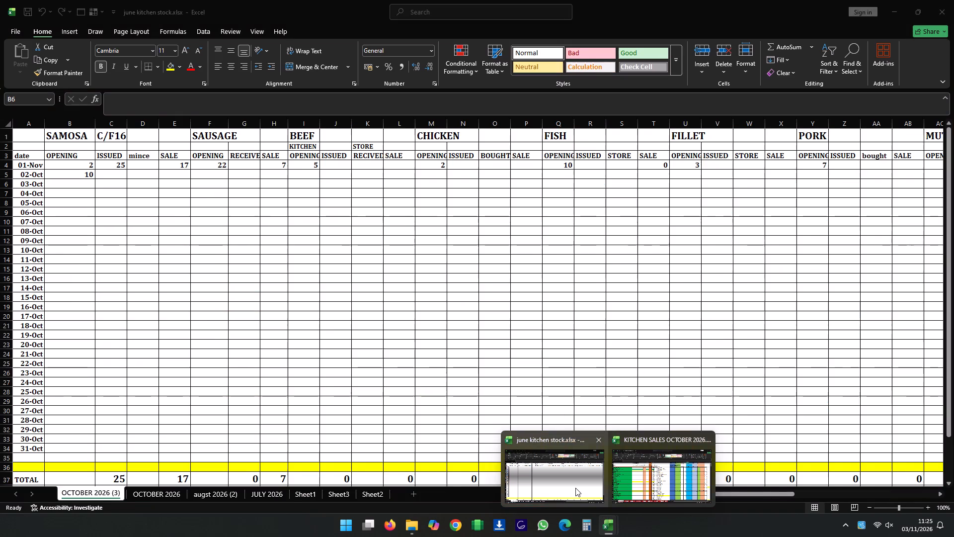
left_click(174, 175)
type("21")
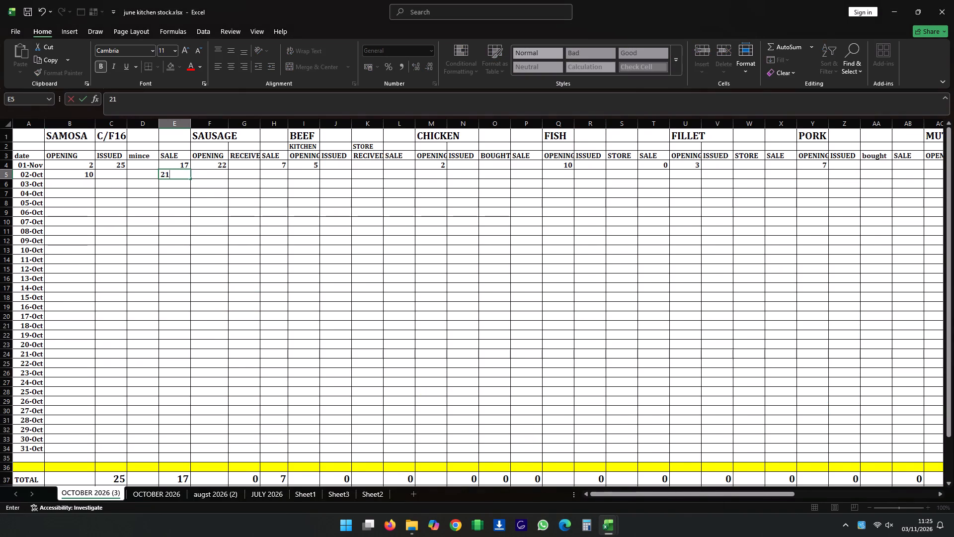
left_click(116, 177)
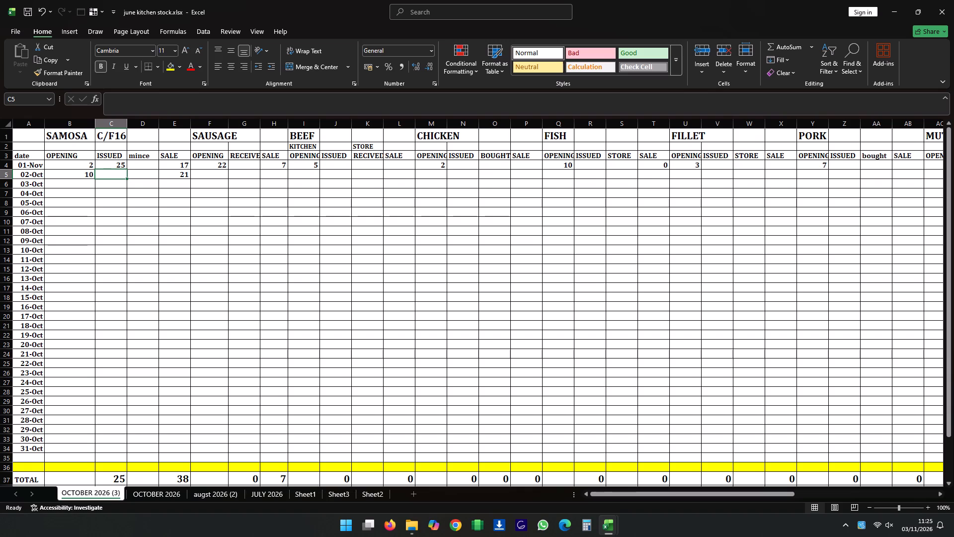
type("25")
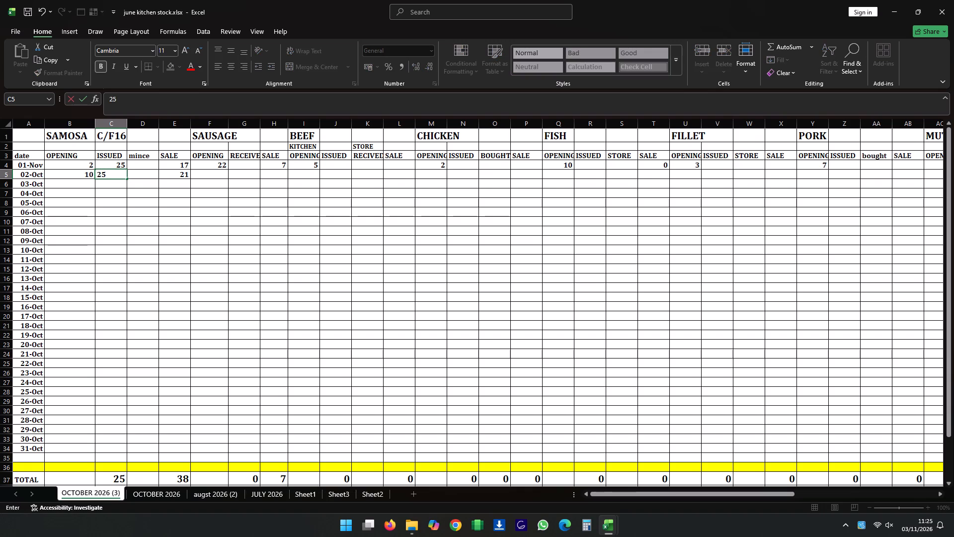
left_click(71, 182)
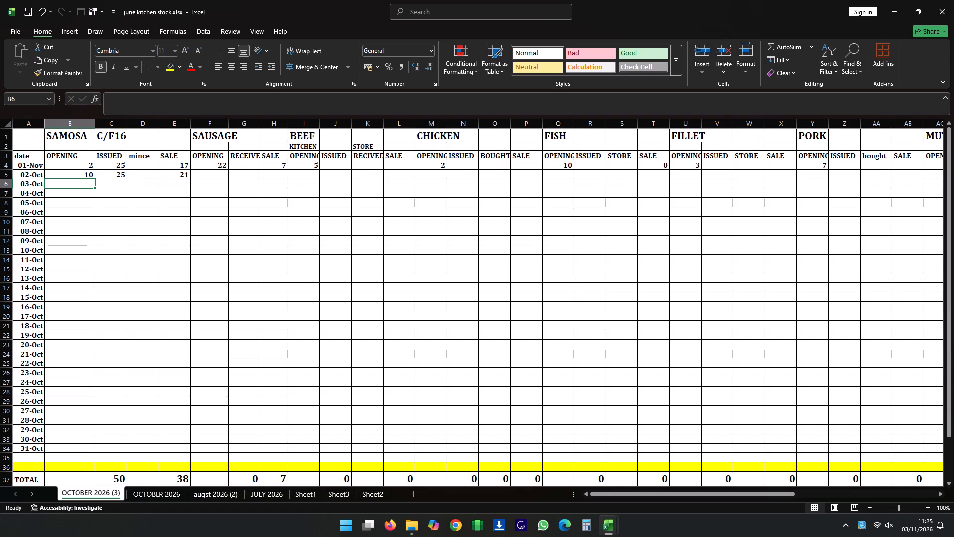
Fill the SAMOSA opening formula from B5 down to B34, the 31-Oct row.
left_click(90, 174)
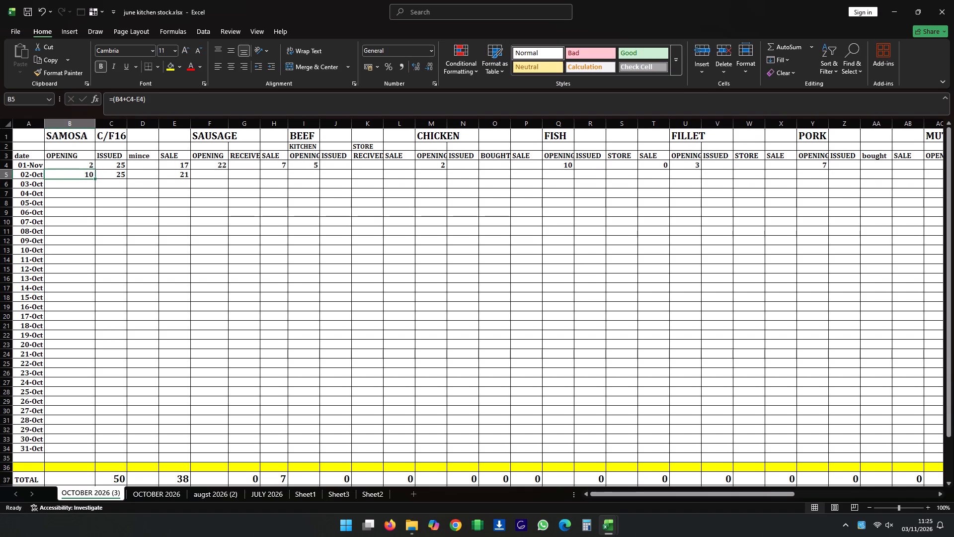
left_click_drag(95, 179, 85, 287)
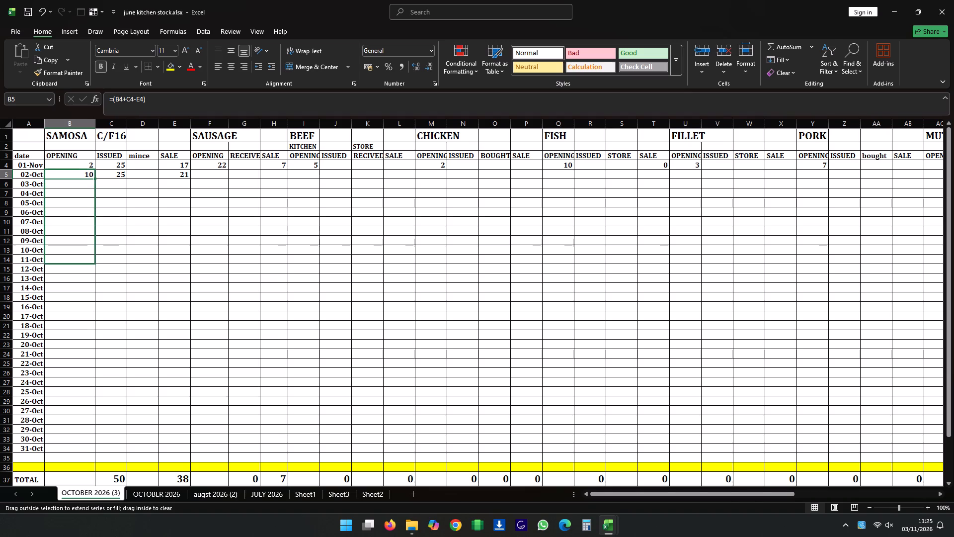
left_click_drag(85, 287, 90, 304)
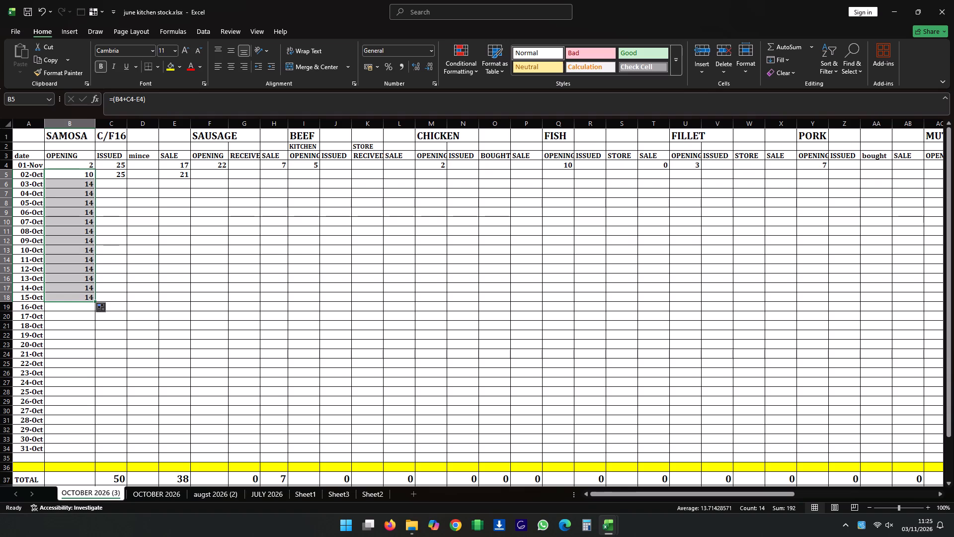
left_click_drag(95, 300, 94, 319)
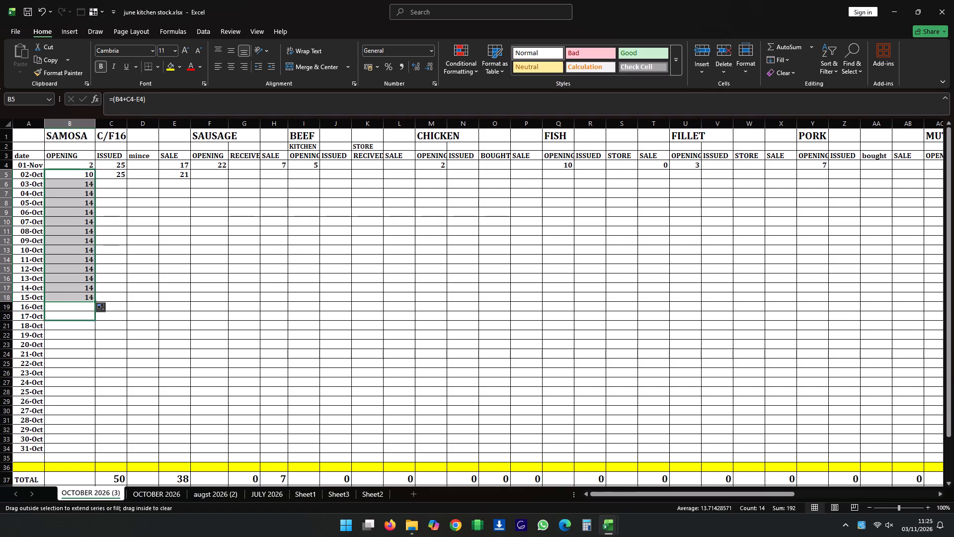
left_click_drag(94, 319, 103, 452)
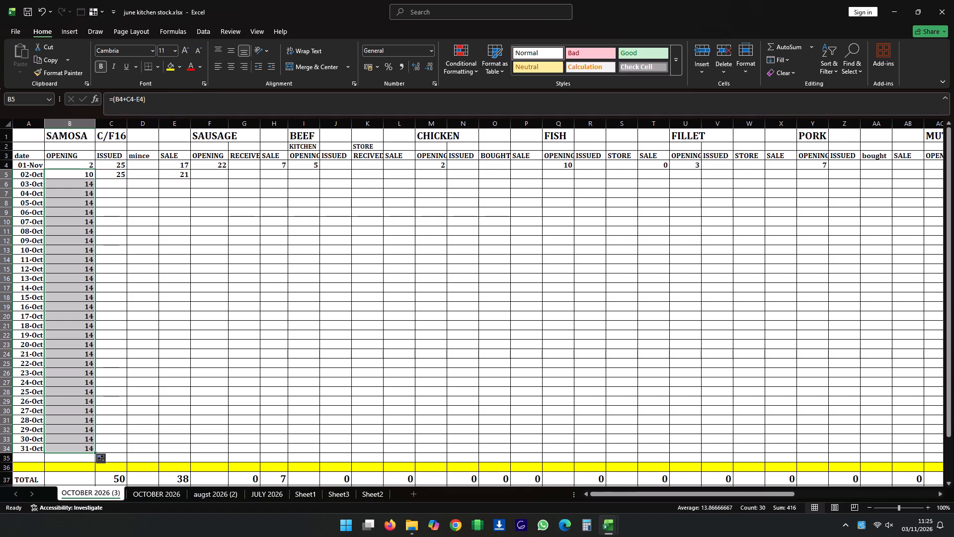
left_click(113, 184)
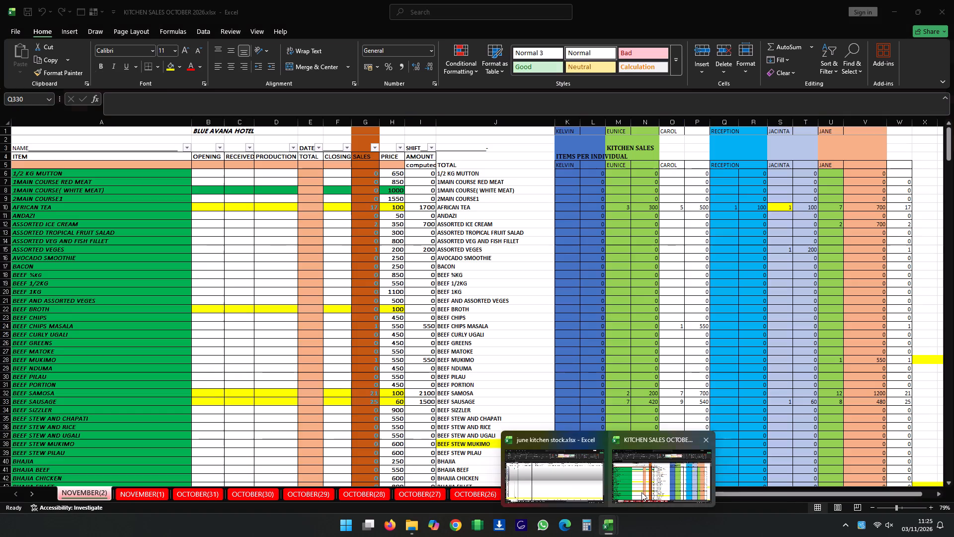
Switch to KITCHEN SALES OCTOBER 2026.xlsx and check the NOVEMBER(1) sheet for quantities sold of BEEF SAUSAGE and other dishes containing sausage.
left_click(641, 492)
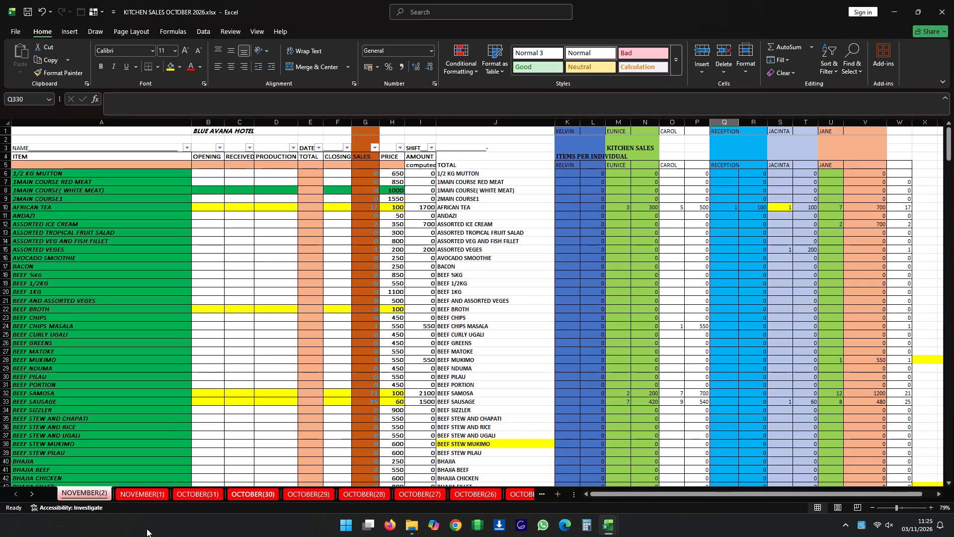
left_click(141, 491)
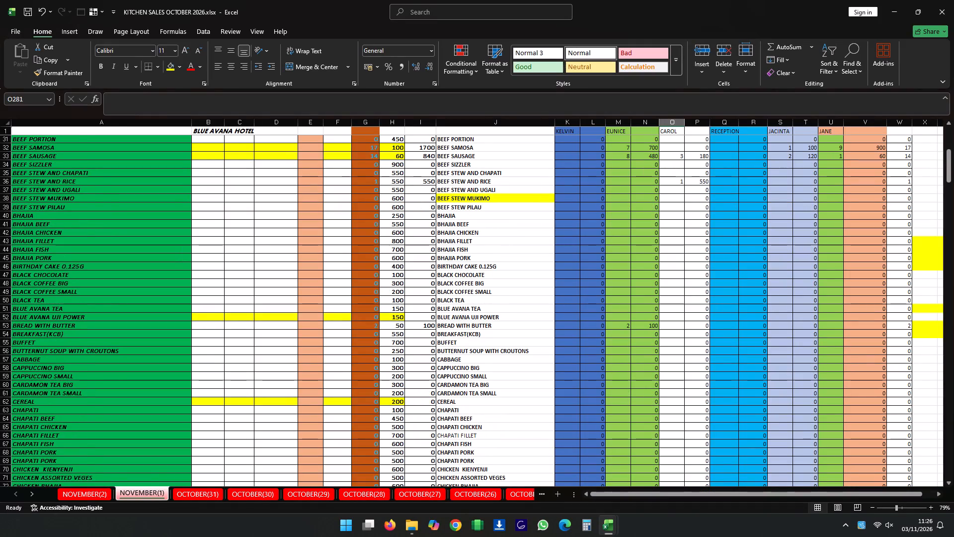
scroll(417, 402, "up", 1)
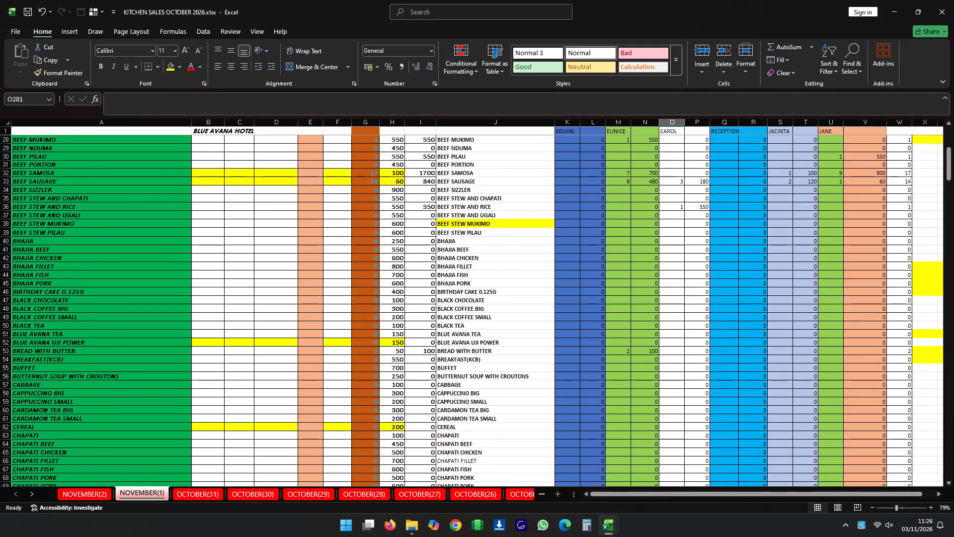
scroll(417, 401, "down", 9)
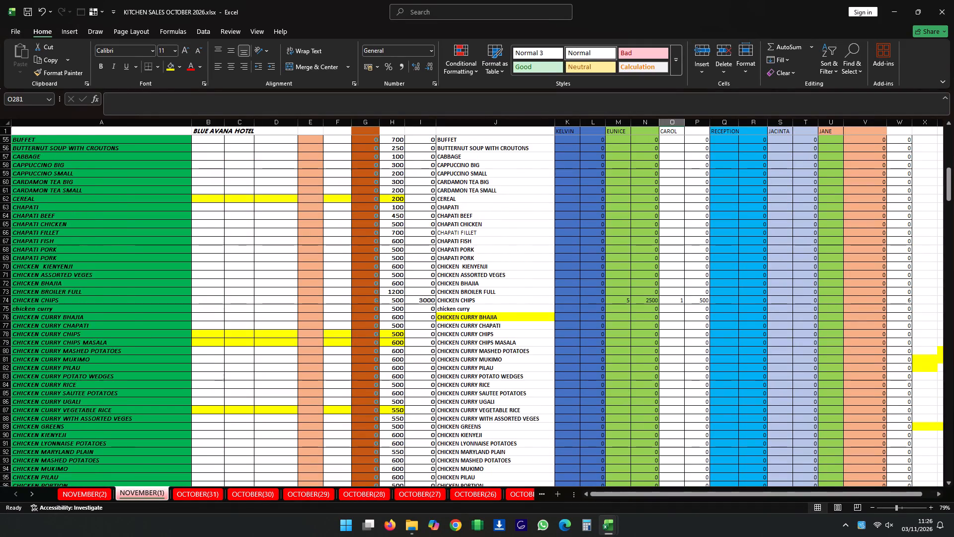
scroll(417, 401, "down", 10)
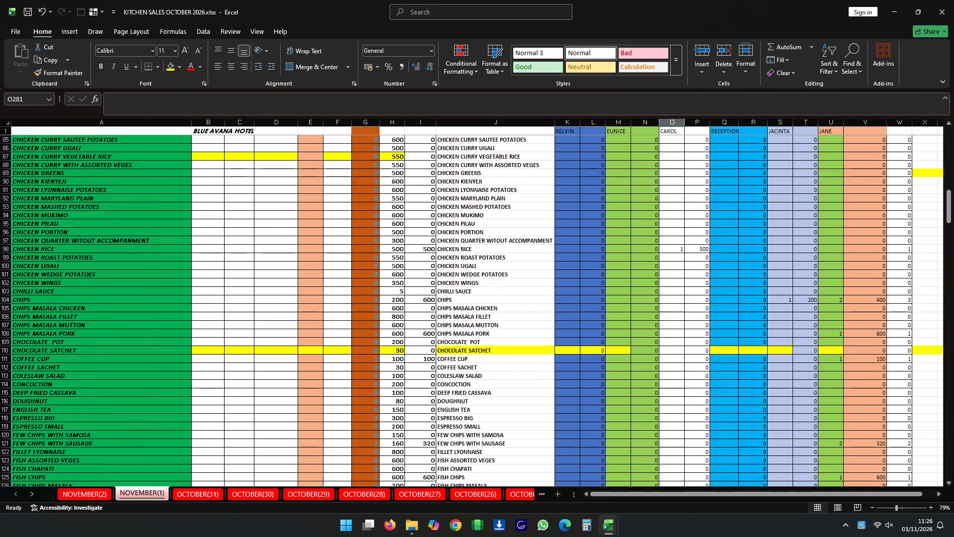
scroll(418, 401, "down", 1)
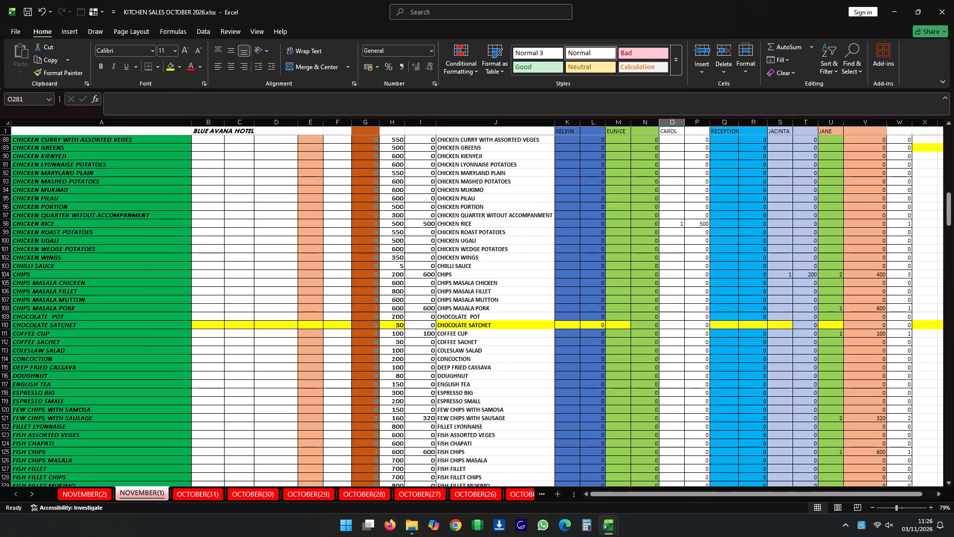
left_click(413, 419)
scroll(417, 426, "down", 4)
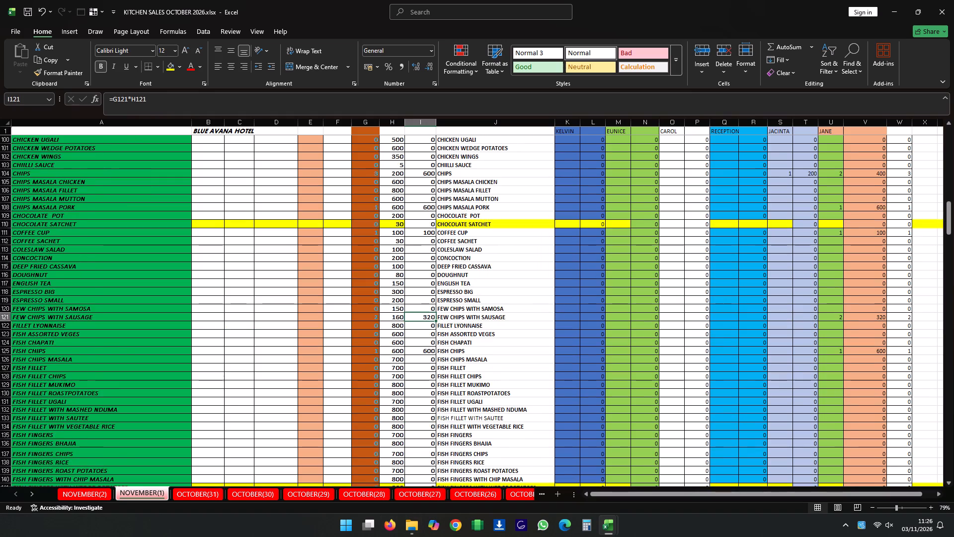
scroll(417, 426, "down", 20)
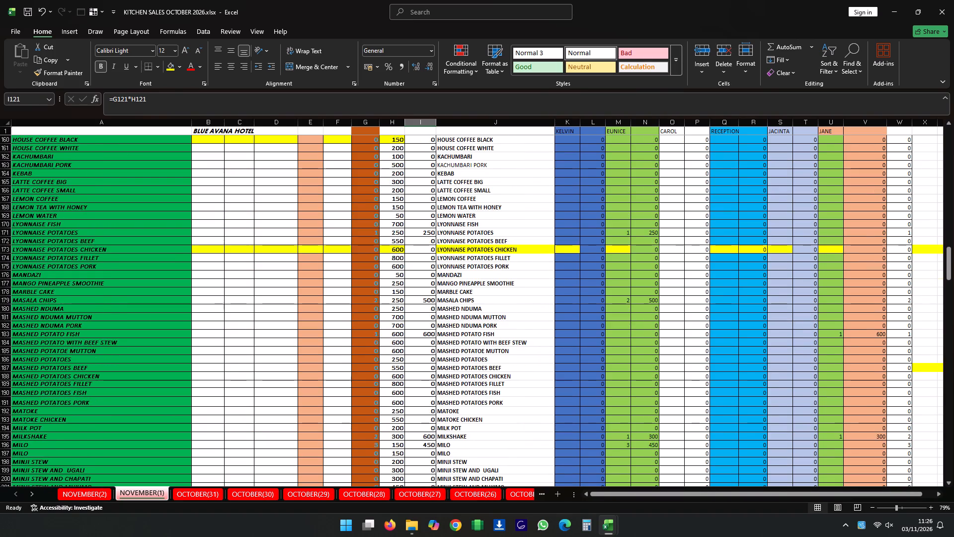
scroll(418, 426, "down", 18)
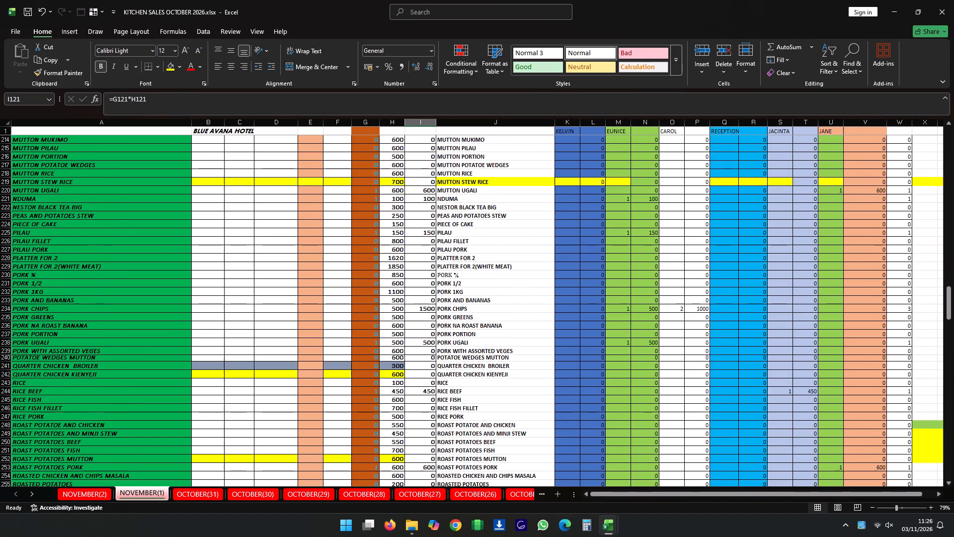
scroll(418, 426, "down", 4)
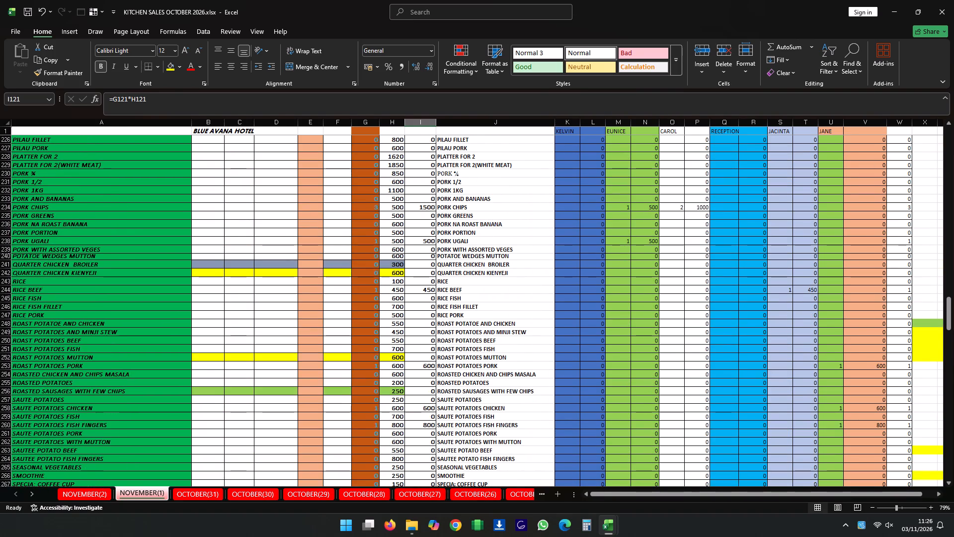
scroll(418, 426, "down", 3)
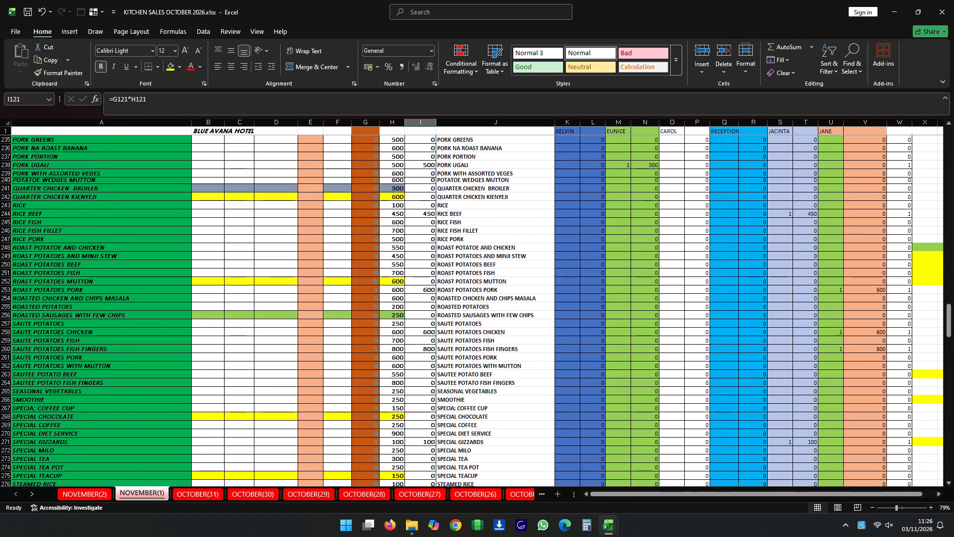
scroll(418, 426, "down", 10)
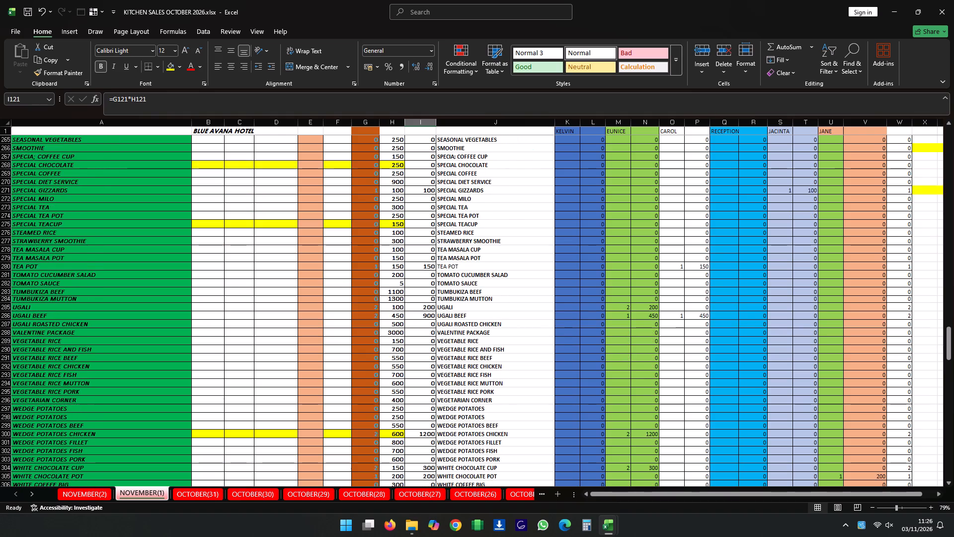
scroll(418, 426, "down", 6)
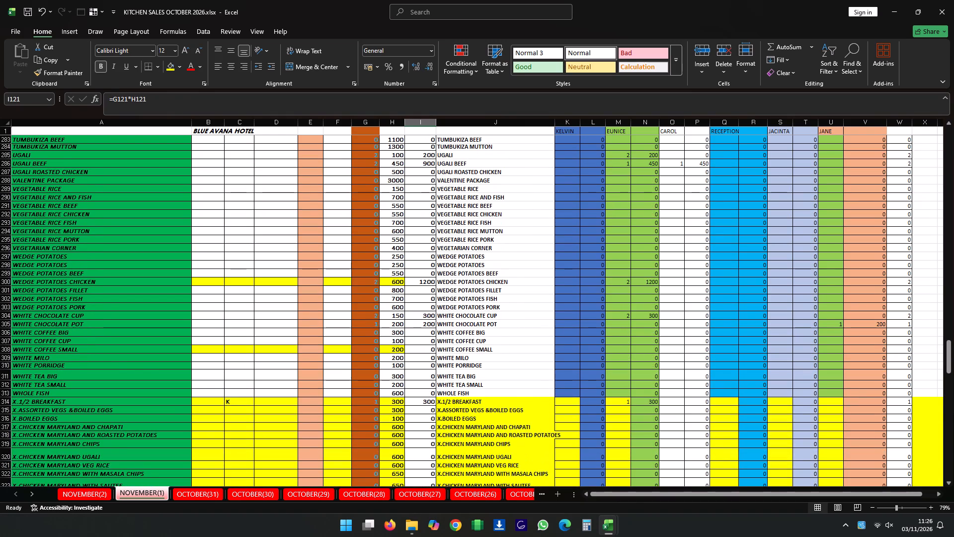
scroll(418, 426, "down", 4)
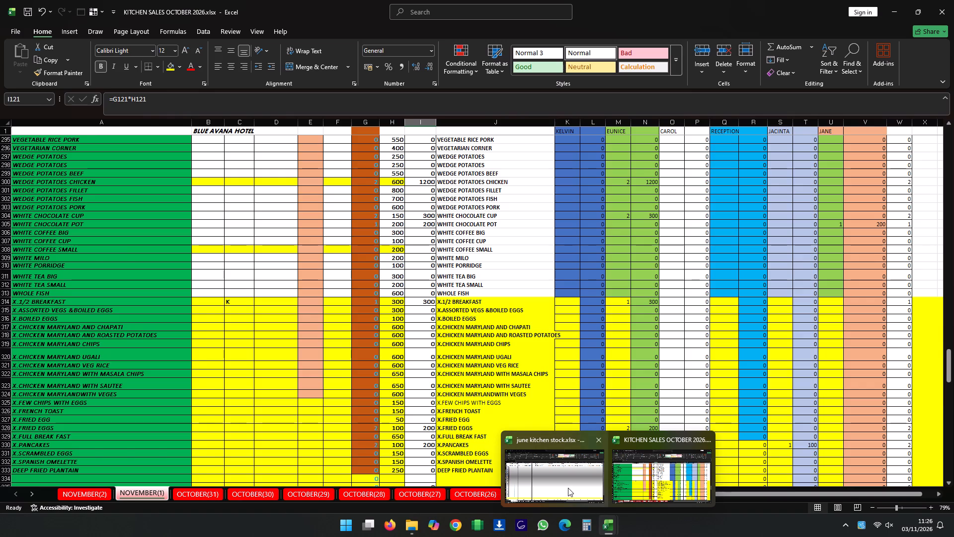
Return to june kitchen stock.xlsx and set the SAUSAGE sale in the 01-Nov row to 17.
left_click(568, 488)
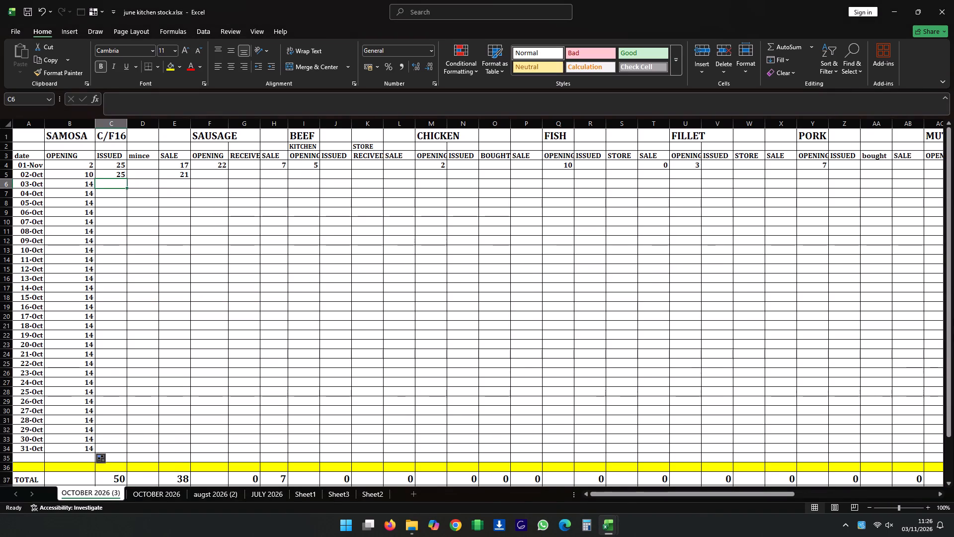
left_click(278, 166)
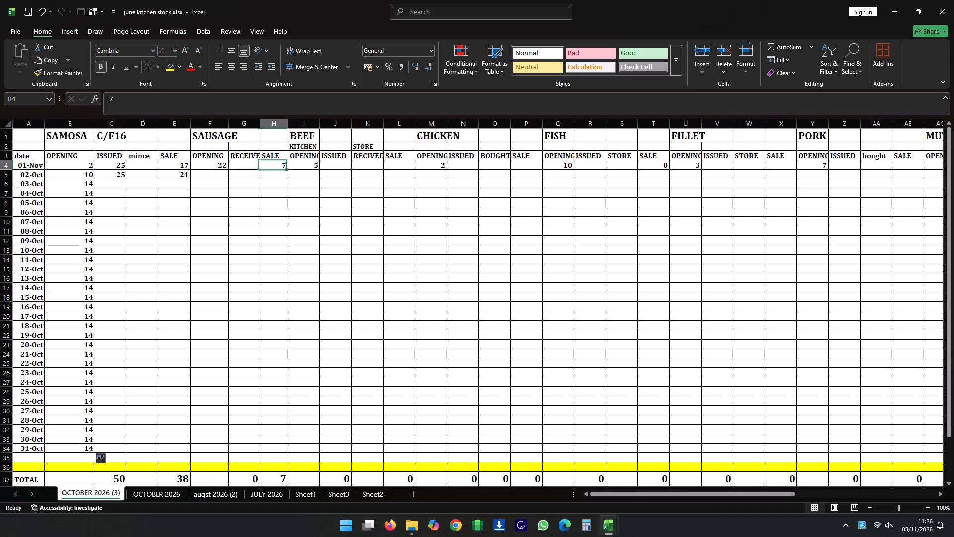
type("17")
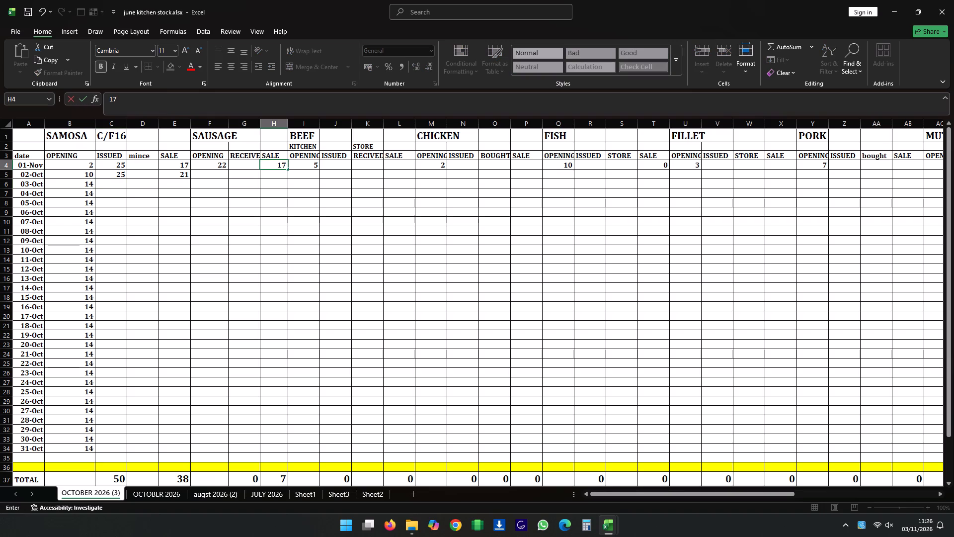
Enter the formula =(F4+G4-H4) in F5 as the SAUSAGE opening stock for the second day.
left_click(210, 174)
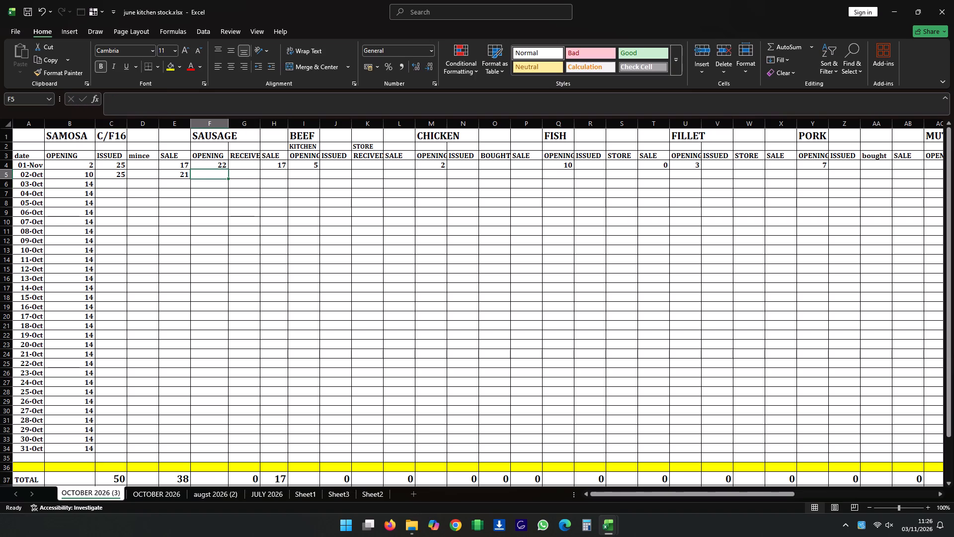
key("equal")
key("shift+parenleft")
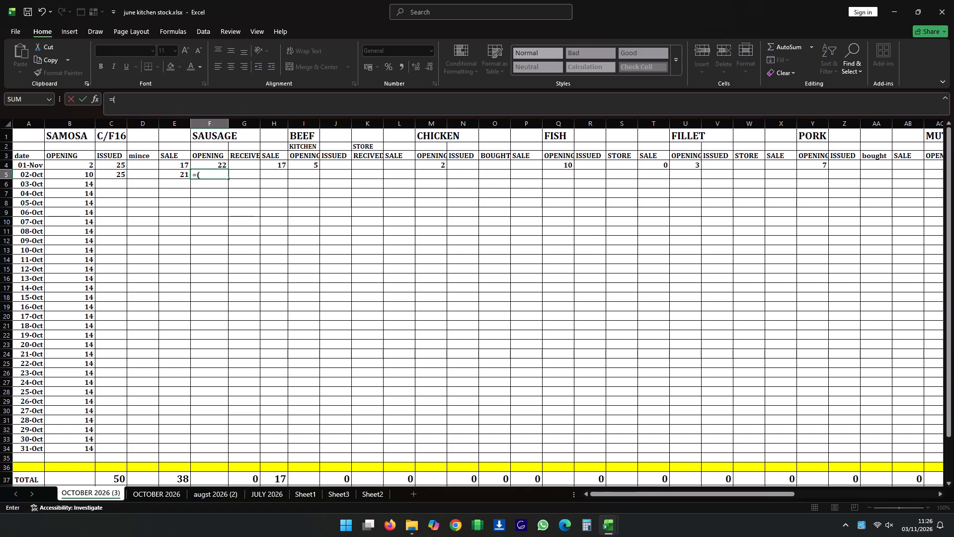
left_click(221, 163)
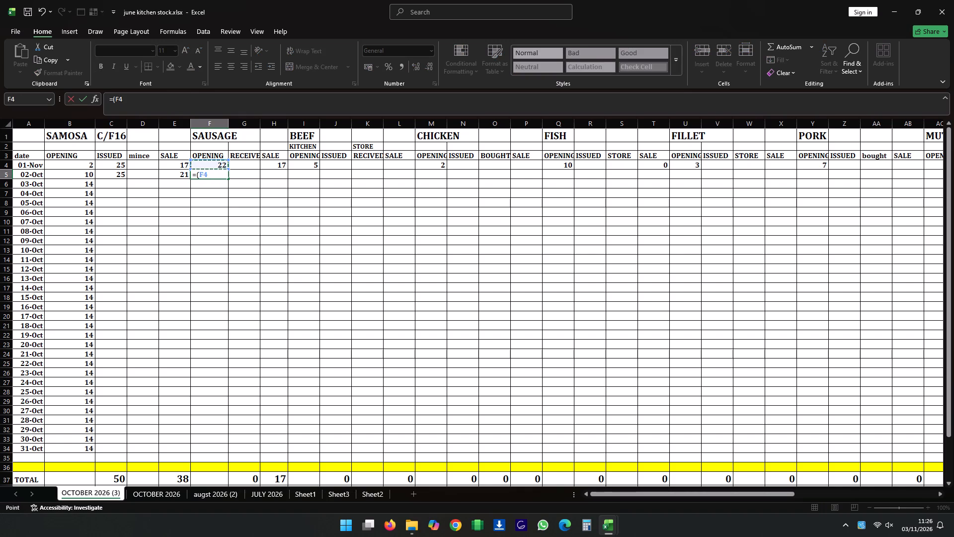
key("plus")
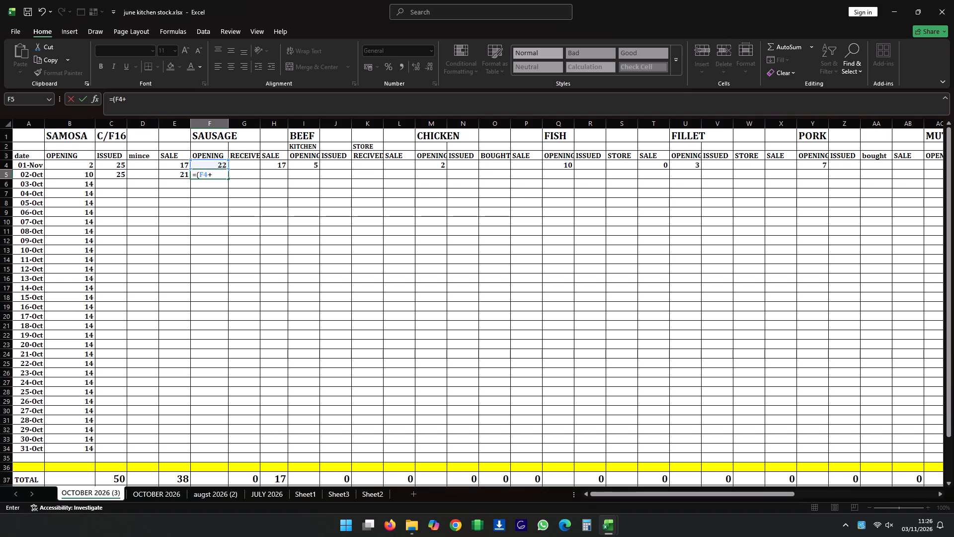
left_click(251, 163)
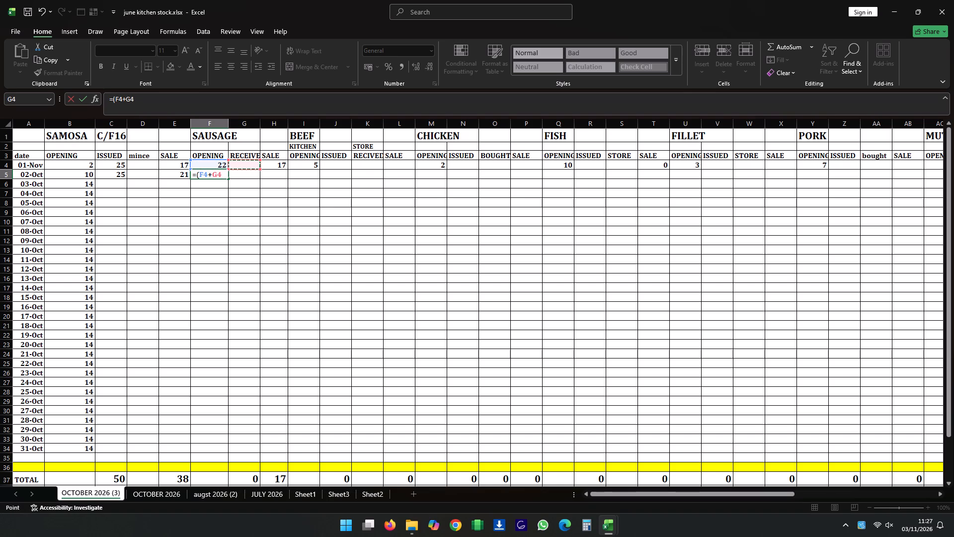
key("minus")
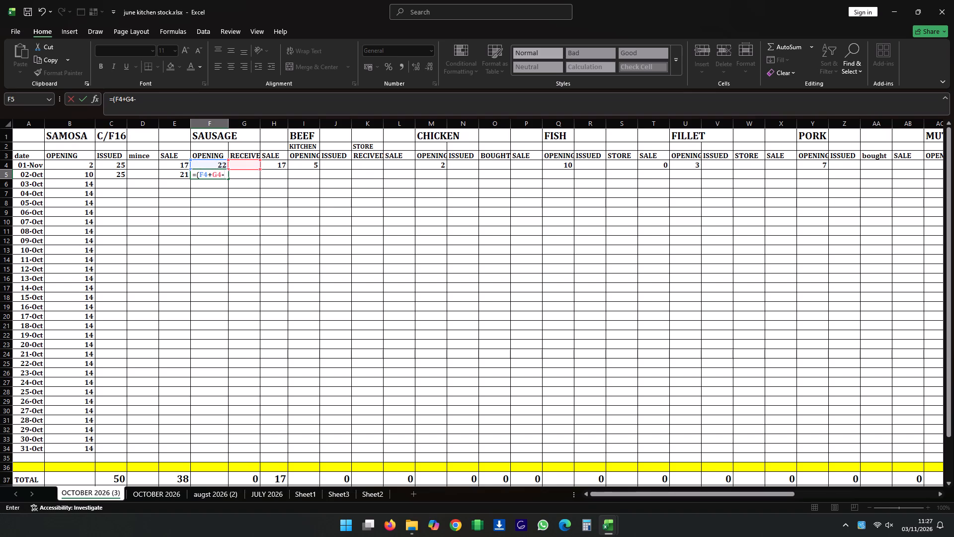
left_click(280, 165)
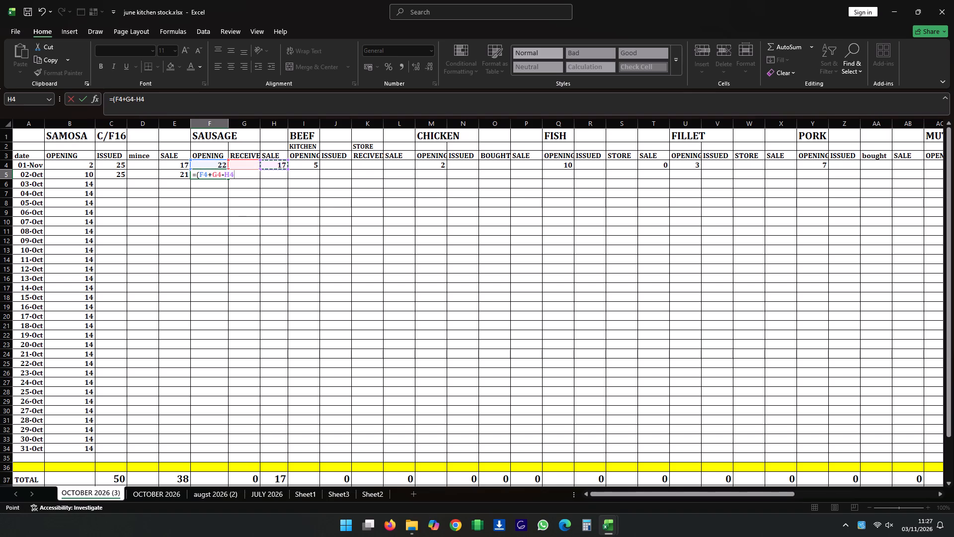
key("shift+parenright")
key("Return")
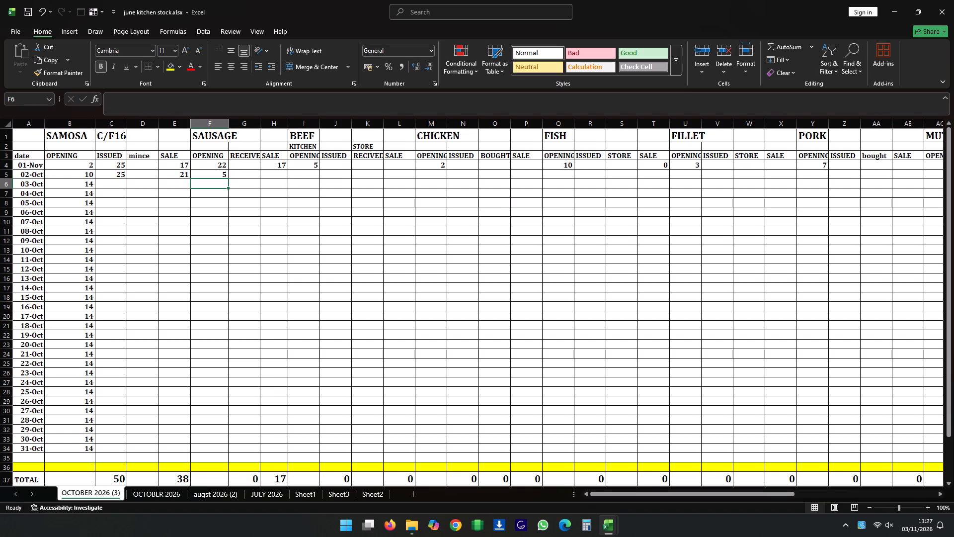
Enter 44 as the received SAUSAGE quantity in the 02-Oct row.
left_click(250, 176)
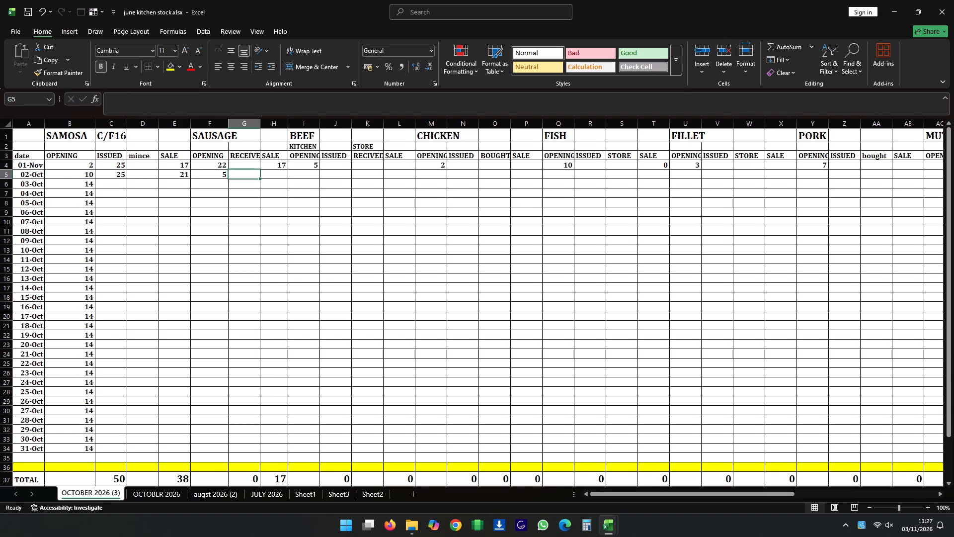
type("44")
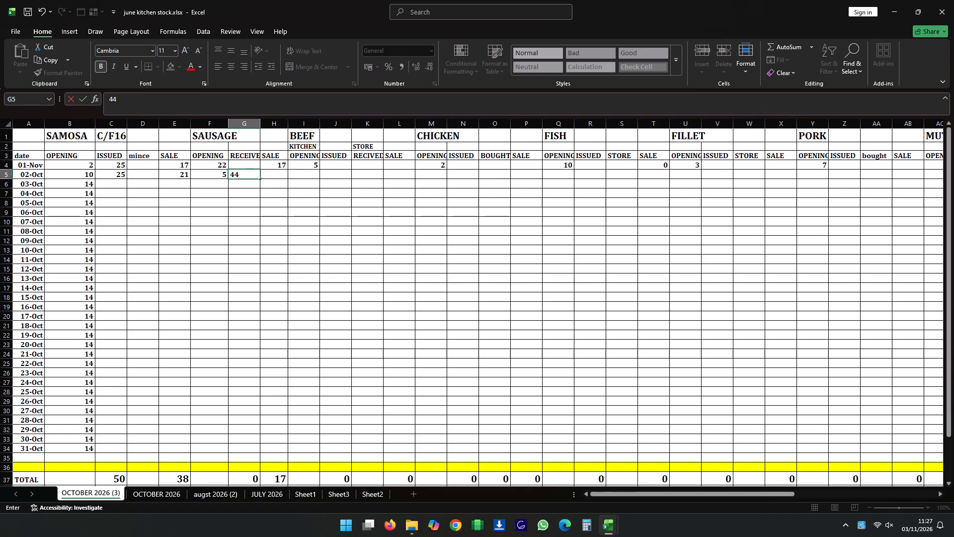
left_click(257, 198)
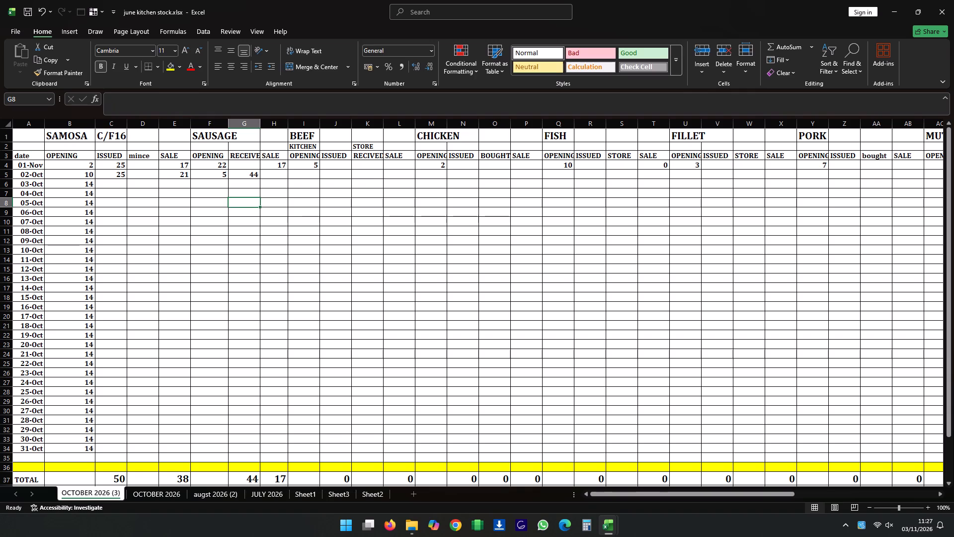
Switch to KITCHEN SALES OCTOBER 2026.xlsx and look up the quantity of BEEF SAUSAGE sold on the NOVEMBER(2) sheet.
left_click(606, 523)
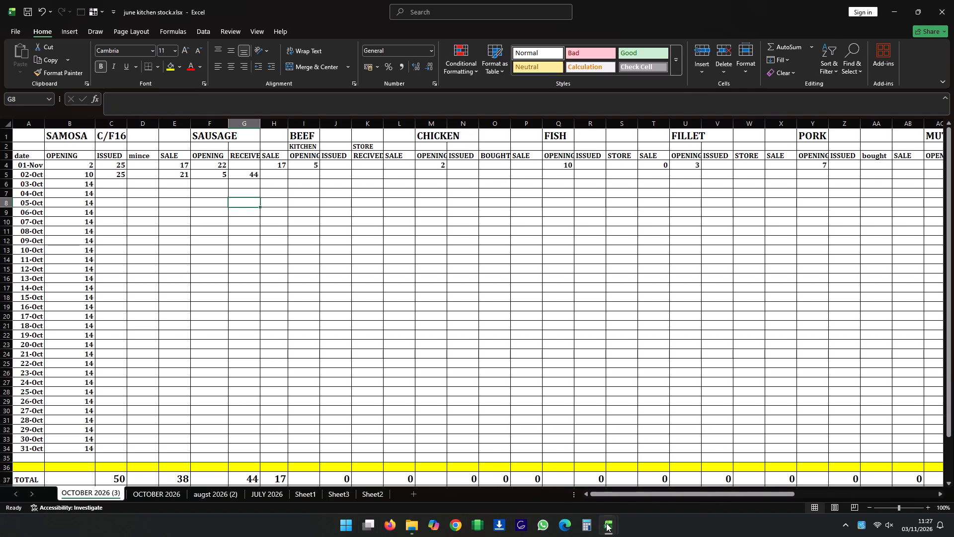
left_click(606, 523)
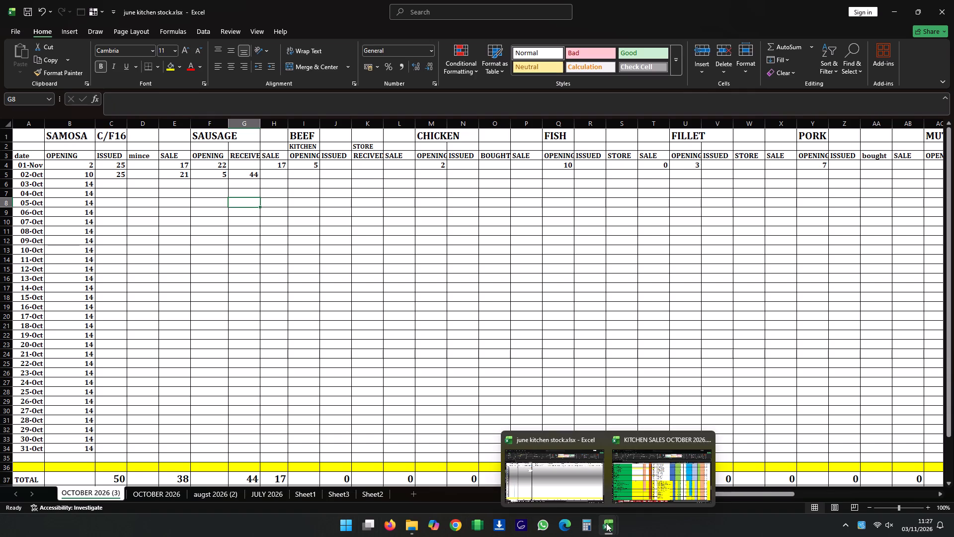
left_click(637, 479)
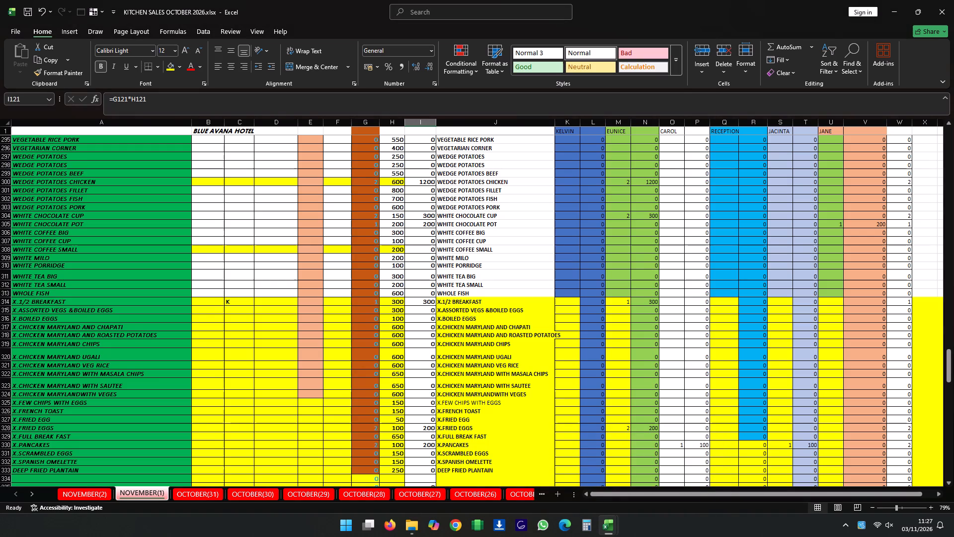
left_click(96, 495)
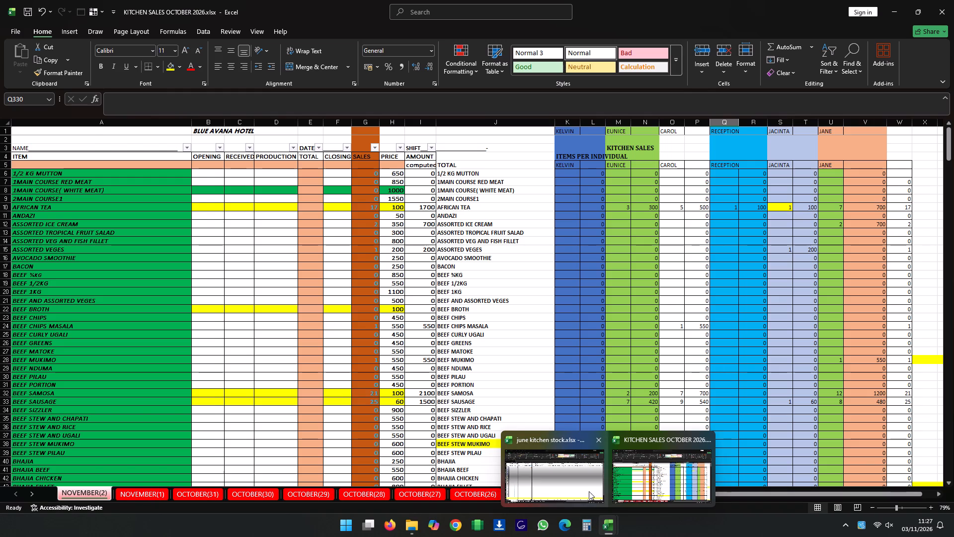
Return to june kitchen stock.xlsx and enter 27 as the SAUSAGE sale in the 02-Oct row.
left_click(581, 488)
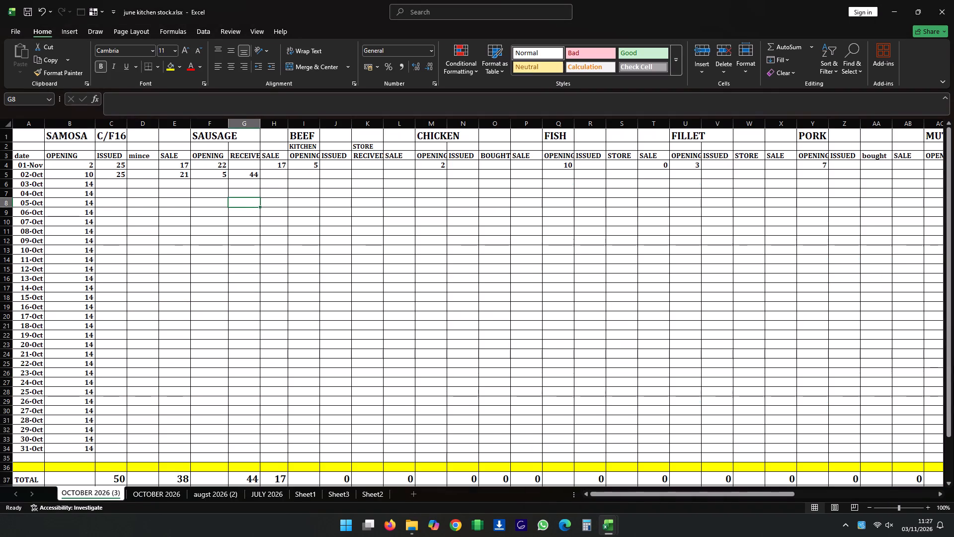
left_click(281, 175)
type("27")
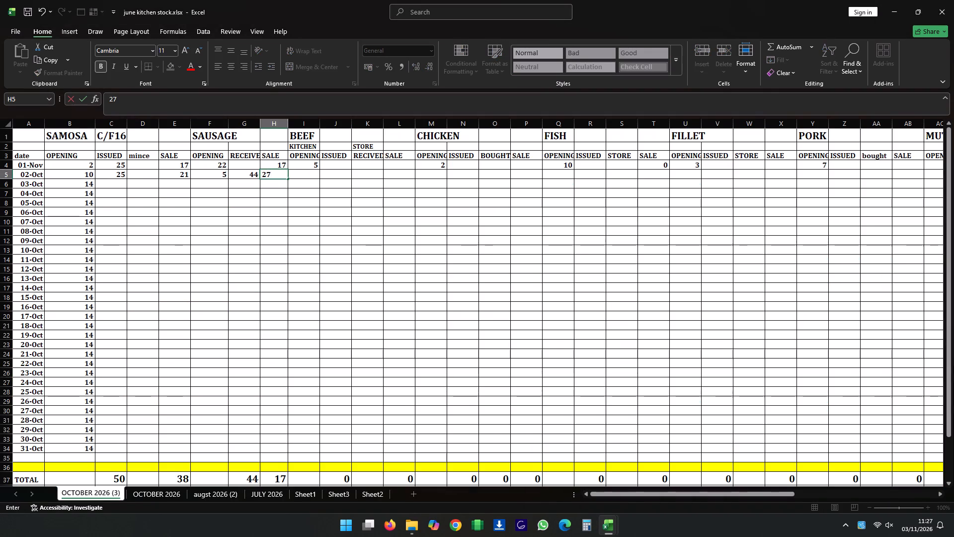
left_click(301, 199)
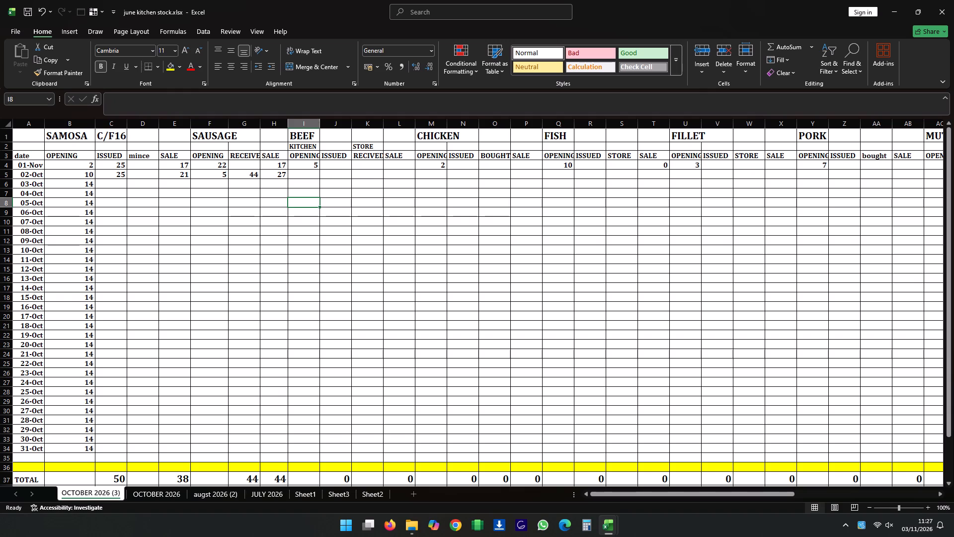
Fill the SAUSAGE opening-stock formula in F5 down the column to the 31-Oct row.
left_click(220, 171)
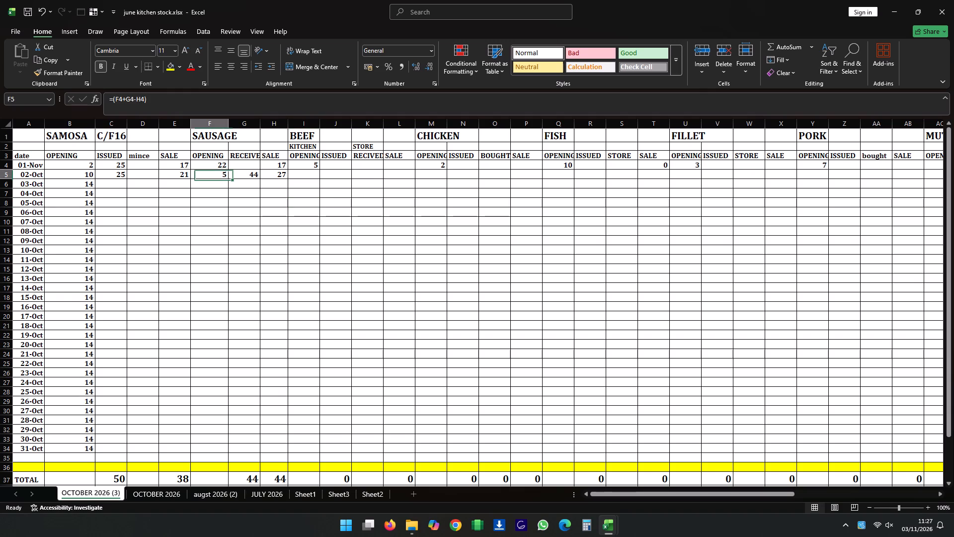
left_click_drag(229, 178, 220, 382)
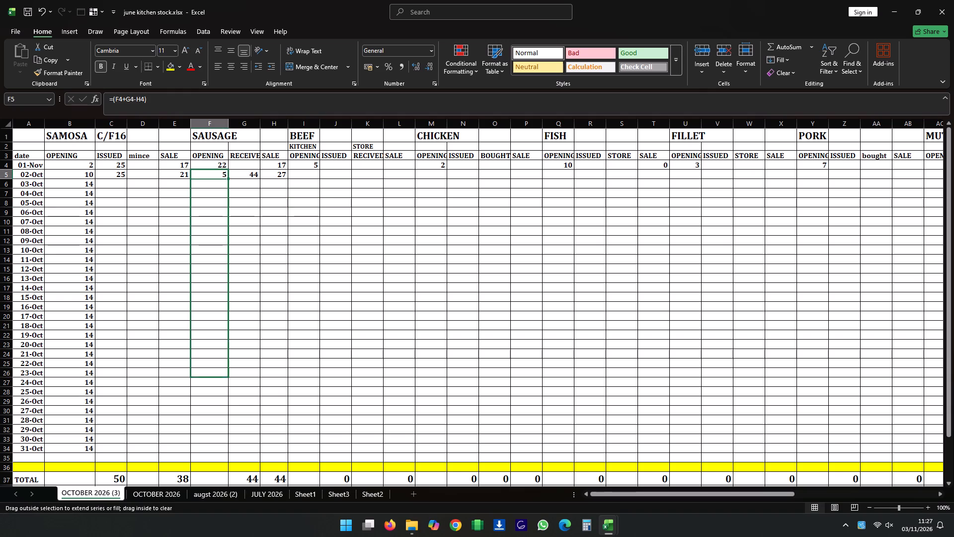
left_click_drag(220, 382, 230, 448)
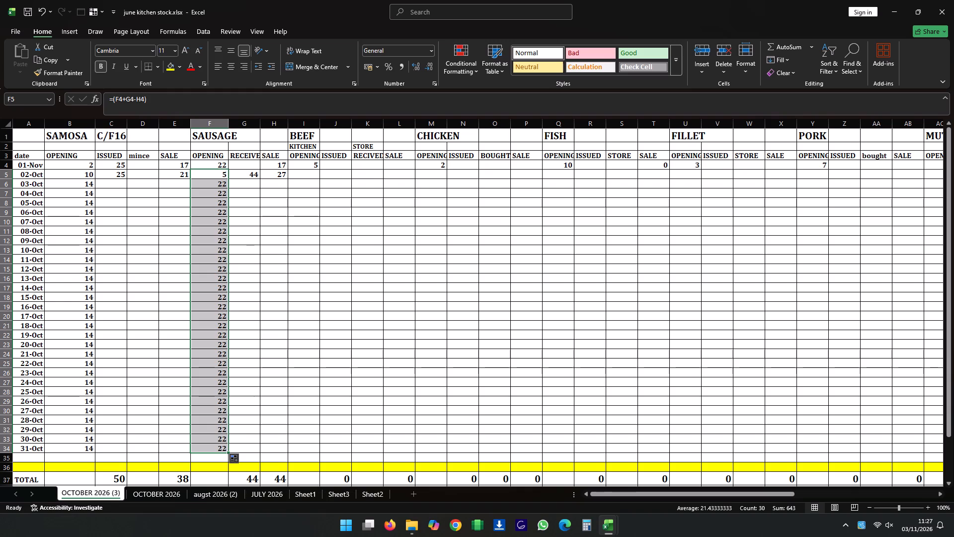
left_click(280, 208)
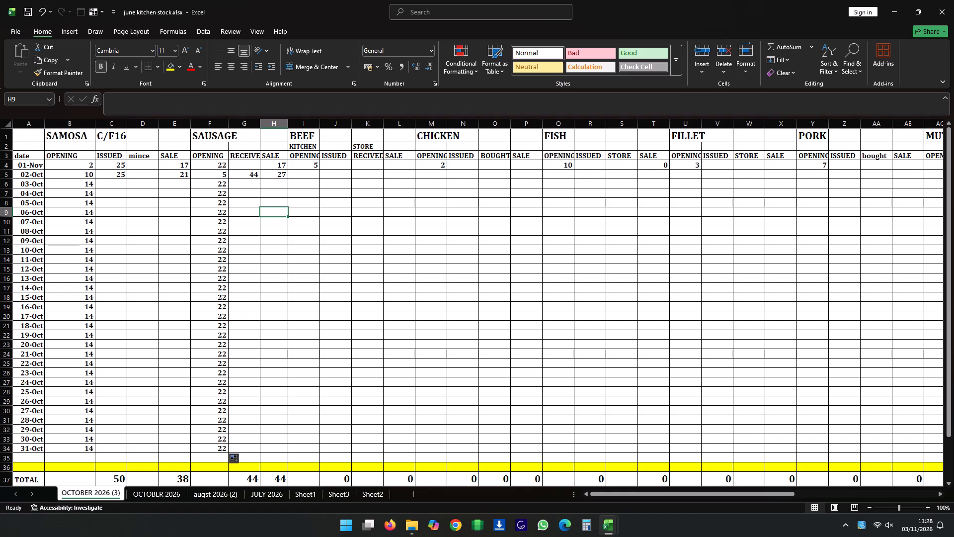
Enter 25 as the BEEF quantity received from the store in the 01-Nov row.
left_click(329, 165)
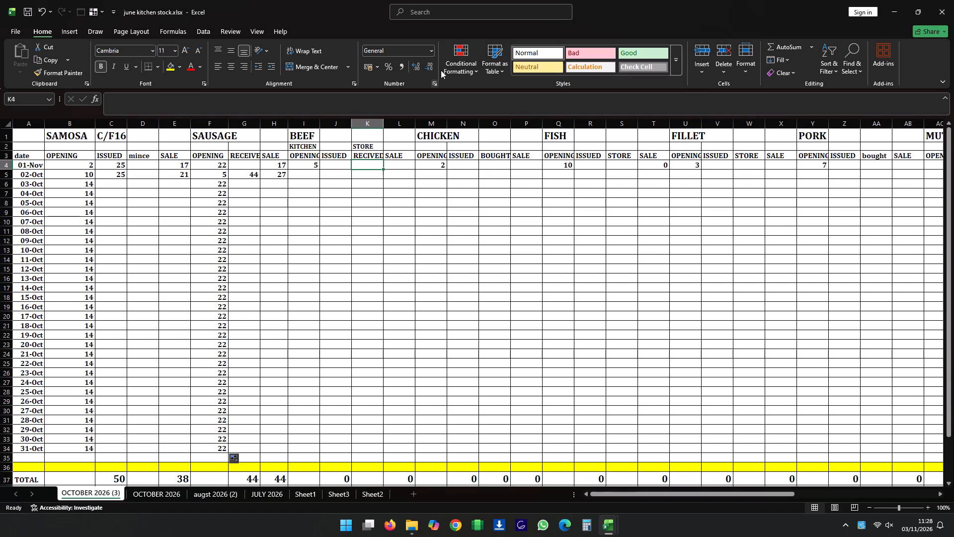
type("25")
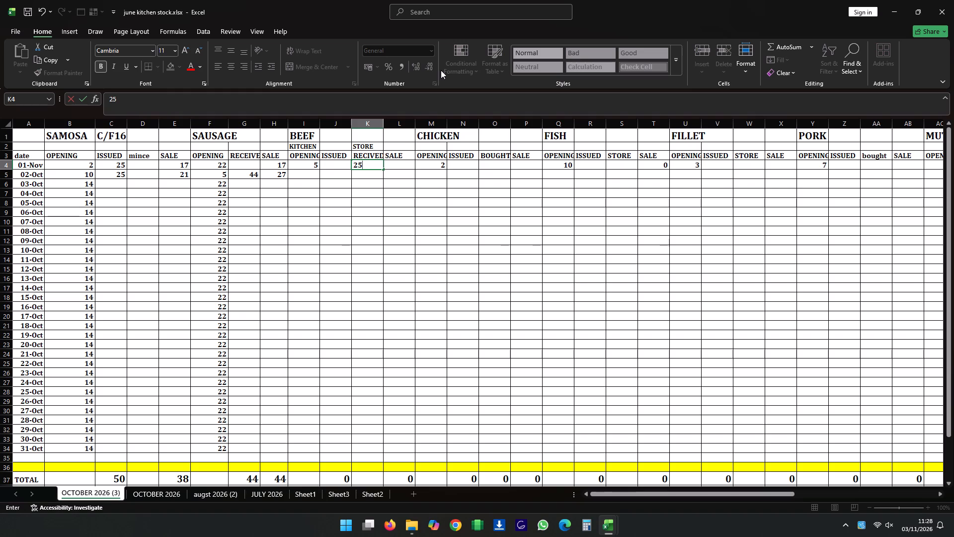
left_click(404, 166)
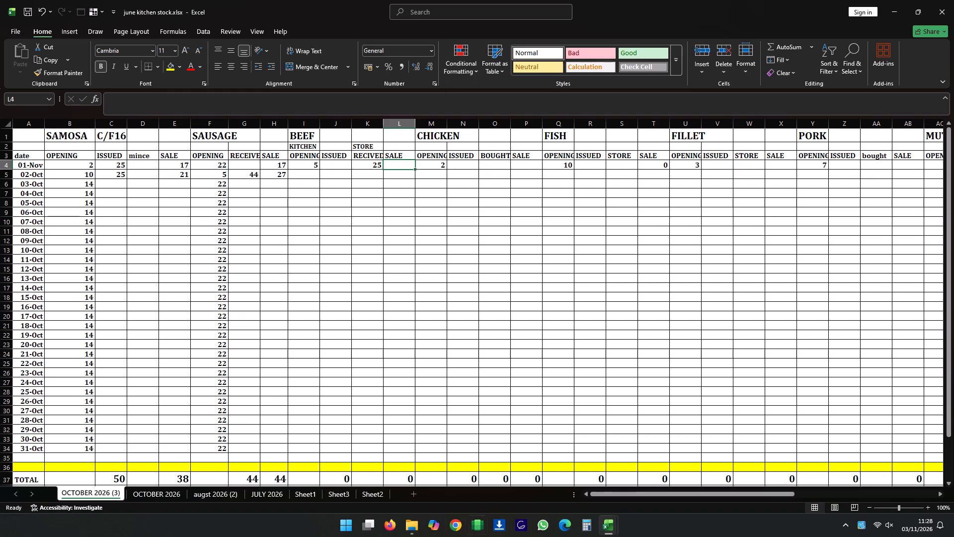
Switch to KITCHEN SALES OCTOBER 2026.xlsx and look up the UGALI BEEF and RICE BEEF sales on the NOVEMBER(1) sheet.
left_click(607, 521)
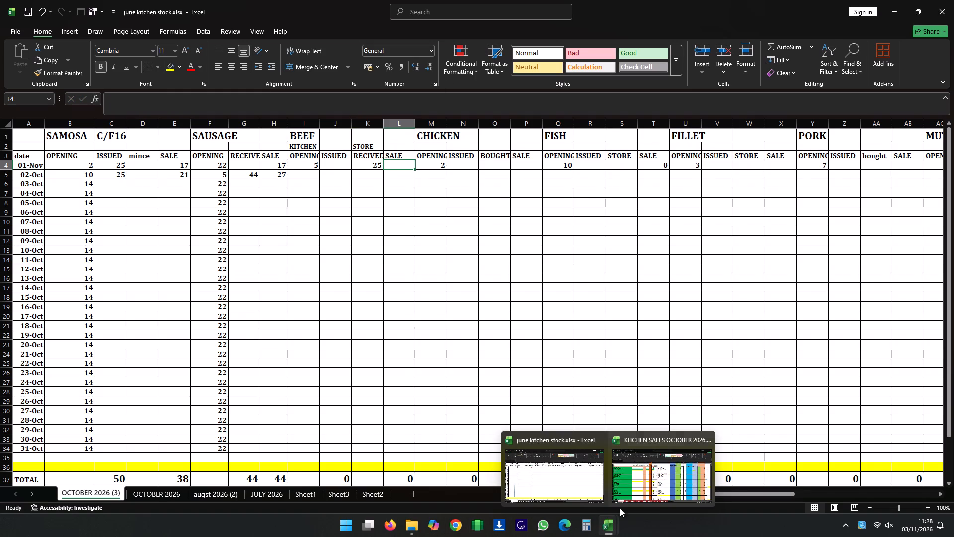
left_click(646, 489)
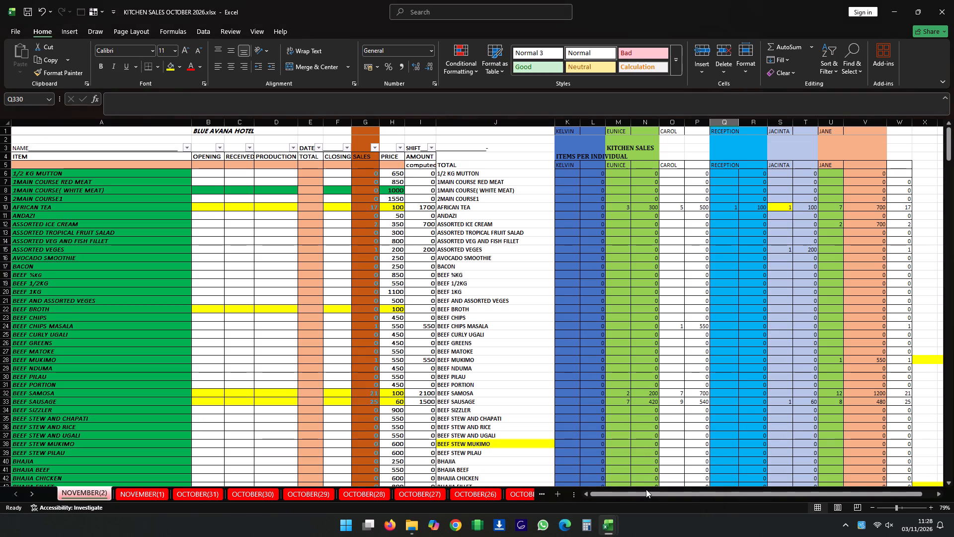
left_click(154, 495)
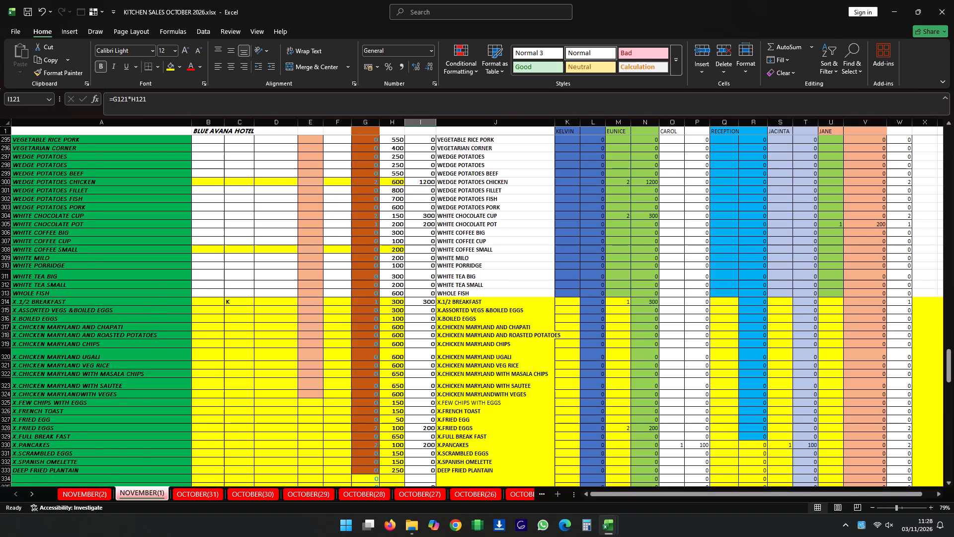
scroll(429, 179, "up", 5)
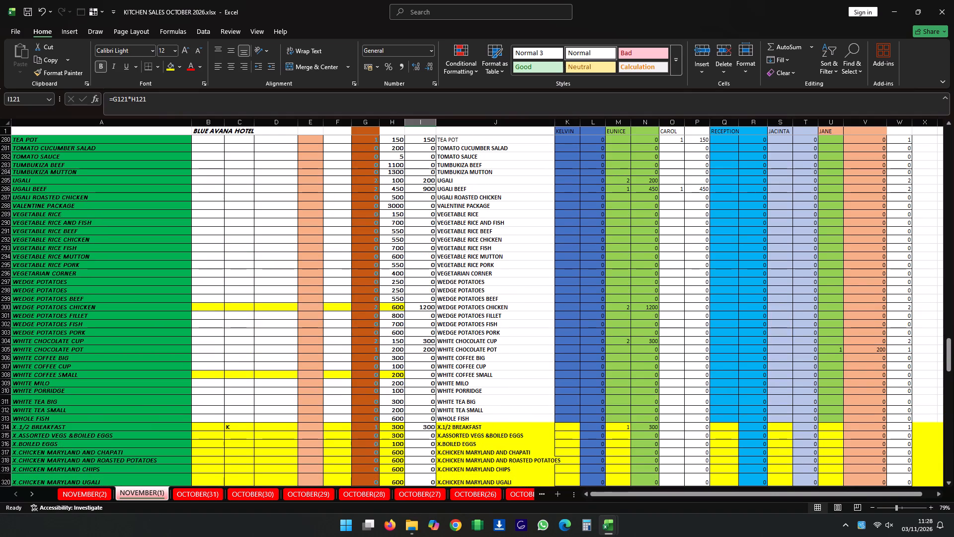
left_click(421, 190)
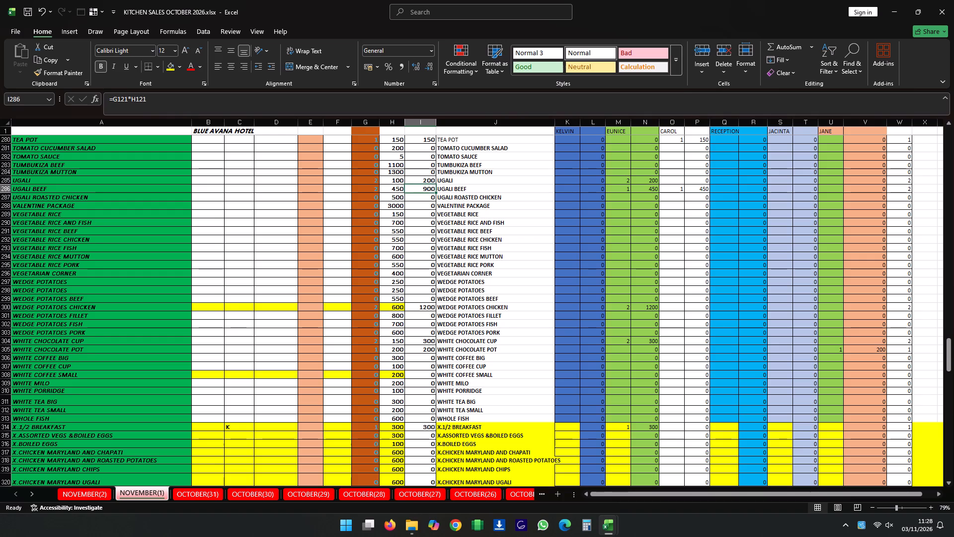
scroll(423, 189, "up", 10)
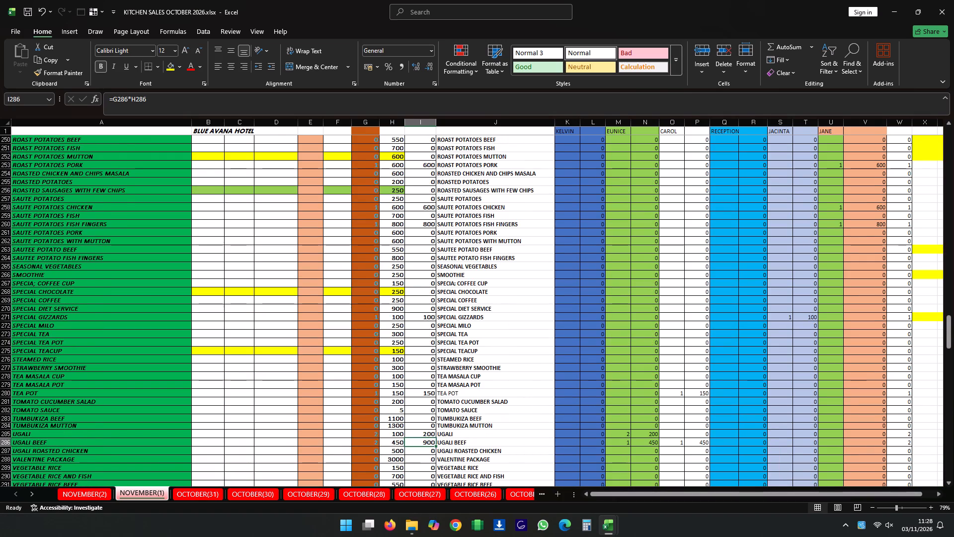
scroll(424, 189, "up", 1)
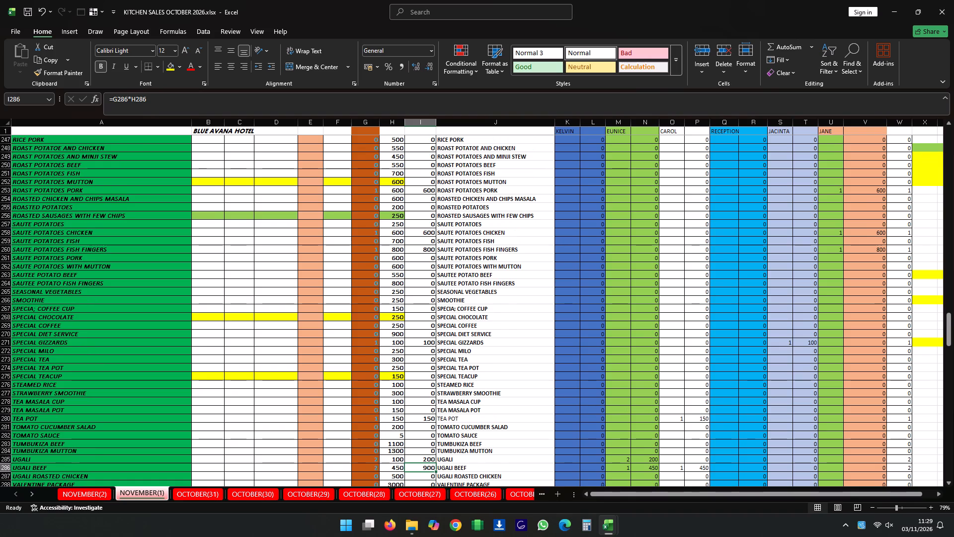
scroll(424, 189, "up", 2)
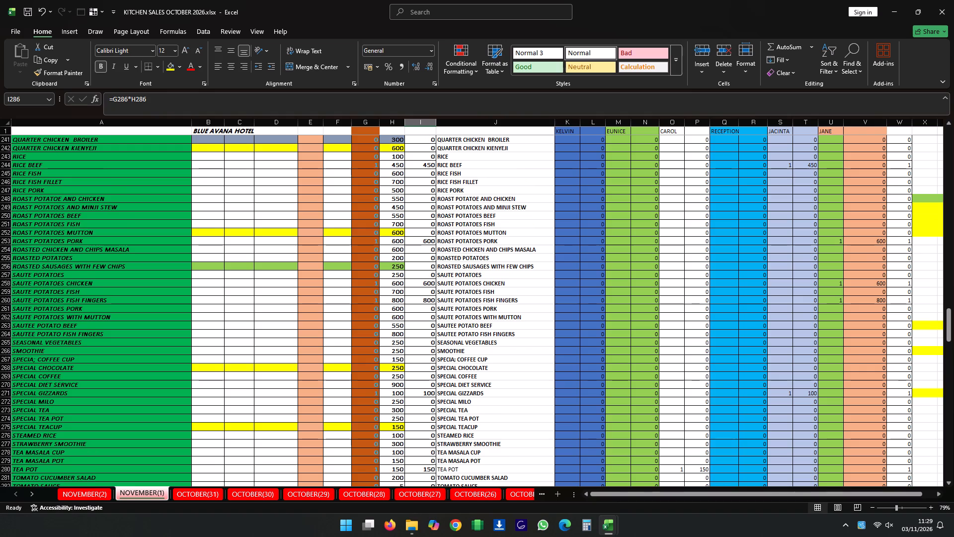
left_click(428, 167)
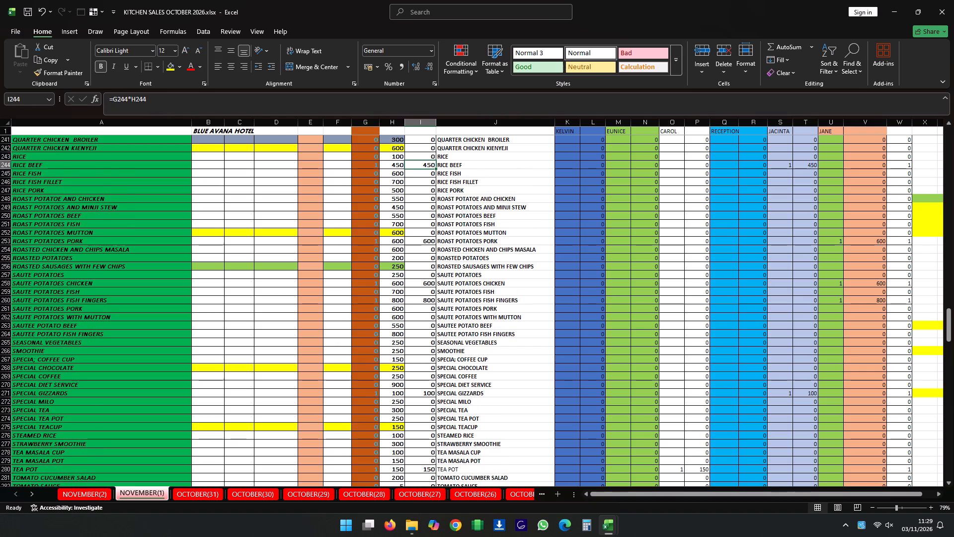
Recheck the NOVEMBER(1) rows around RICE BEEF, the roast and saute potato dishes, and UGALI BEEF for beef dish sales.
scroll(434, 354, "down", 11)
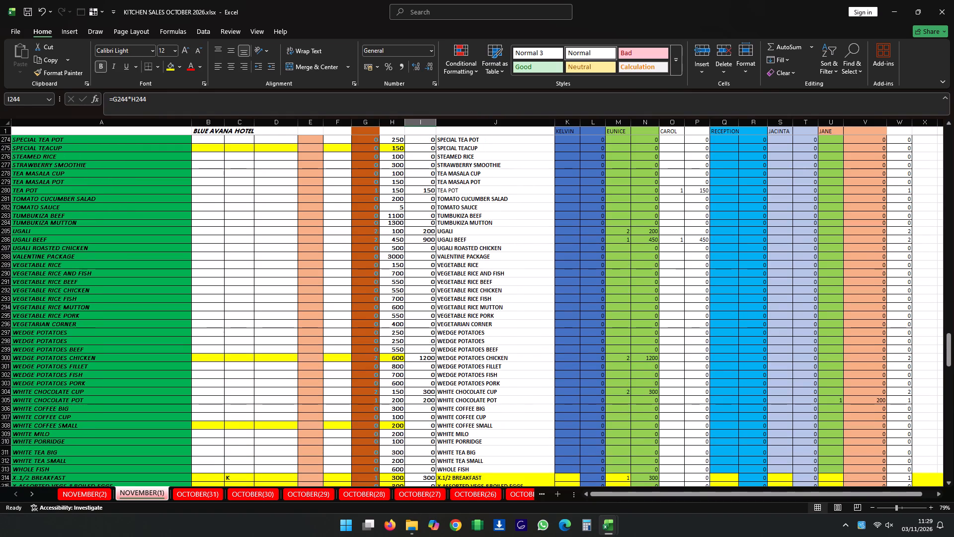
scroll(434, 354, "down", 1)
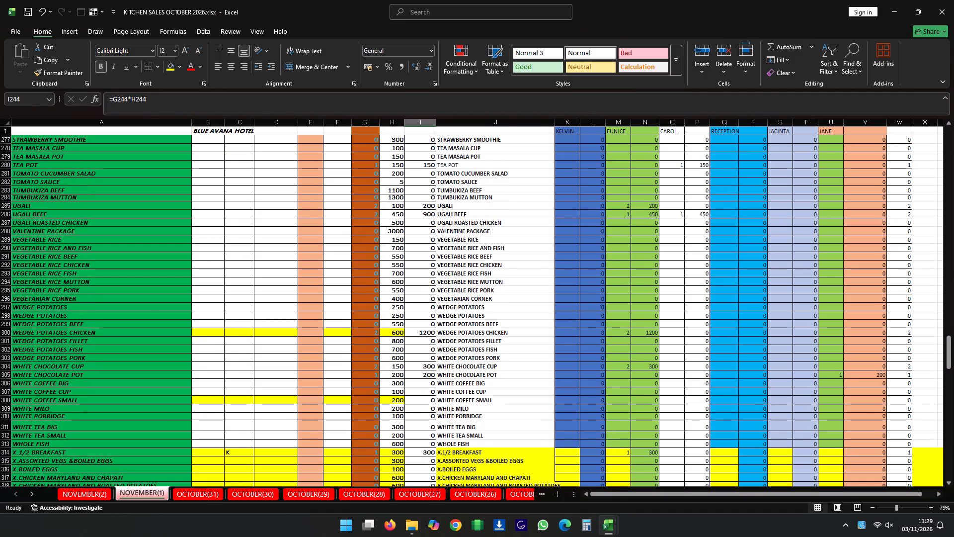
scroll(430, 215, "up", 20)
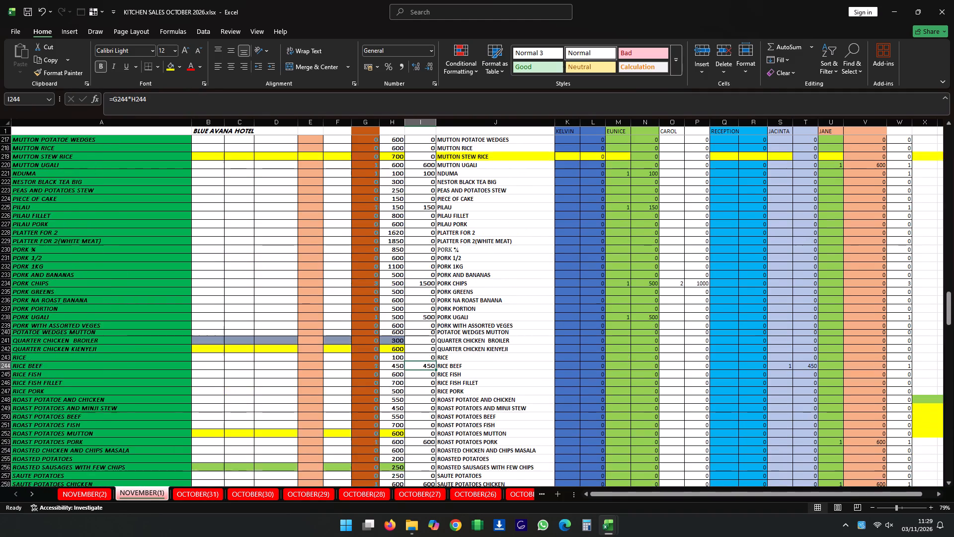
scroll(429, 215, "up", 5)
scroll(428, 222, "down", 5)
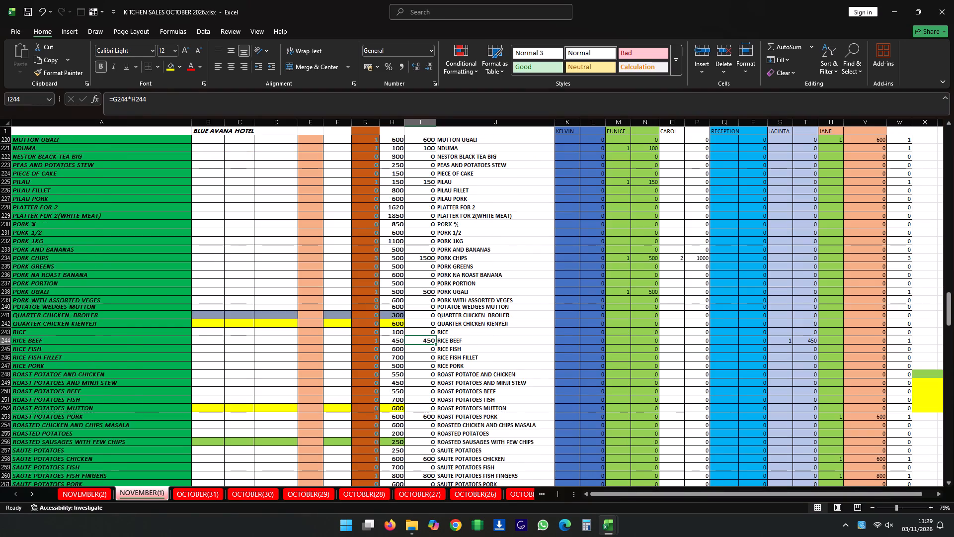
scroll(428, 223, "down", 8)
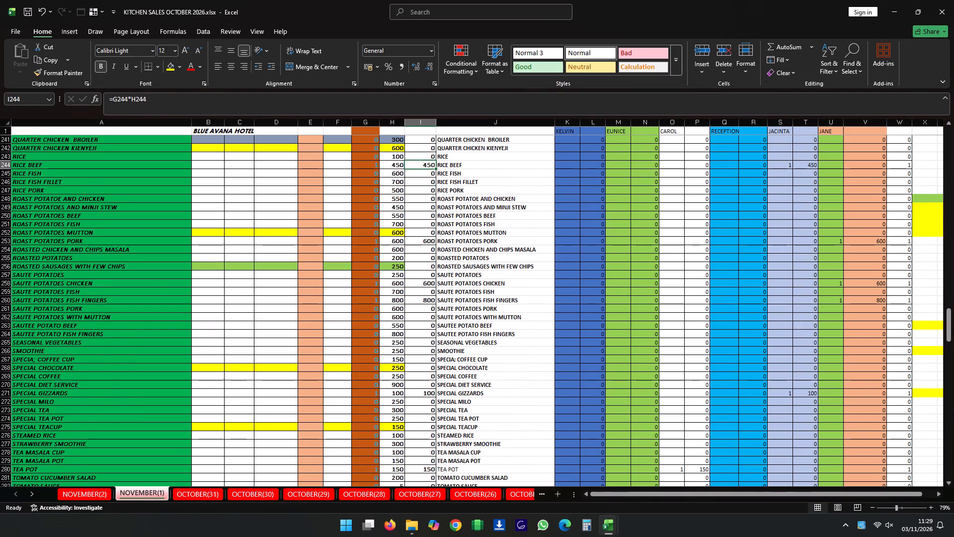
scroll(427, 459, "down", 3)
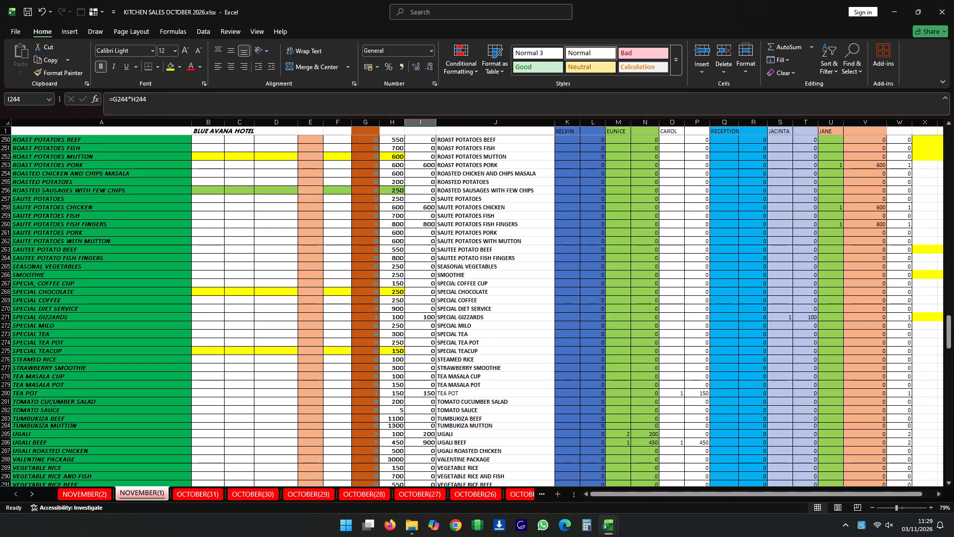
scroll(427, 455, "up", 2)
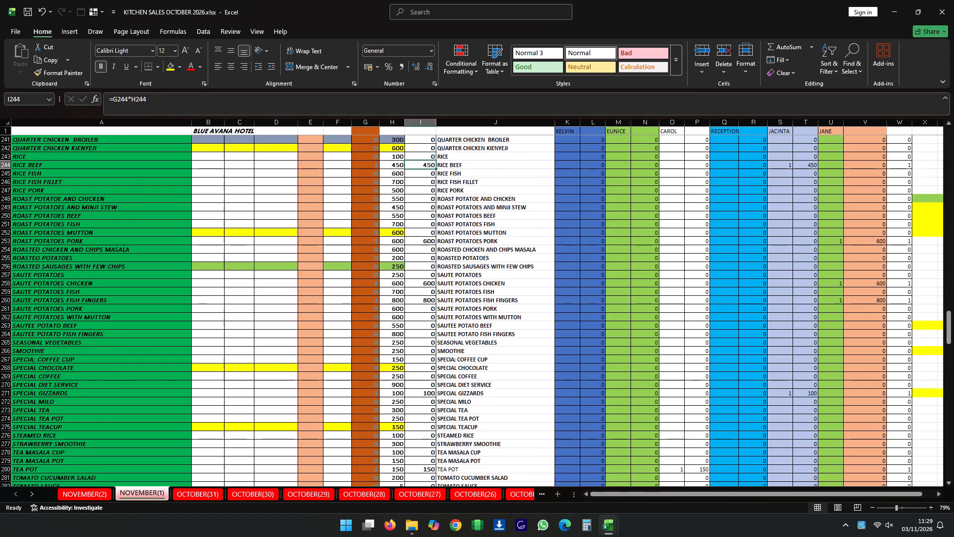
scroll(431, 444, "up", 2)
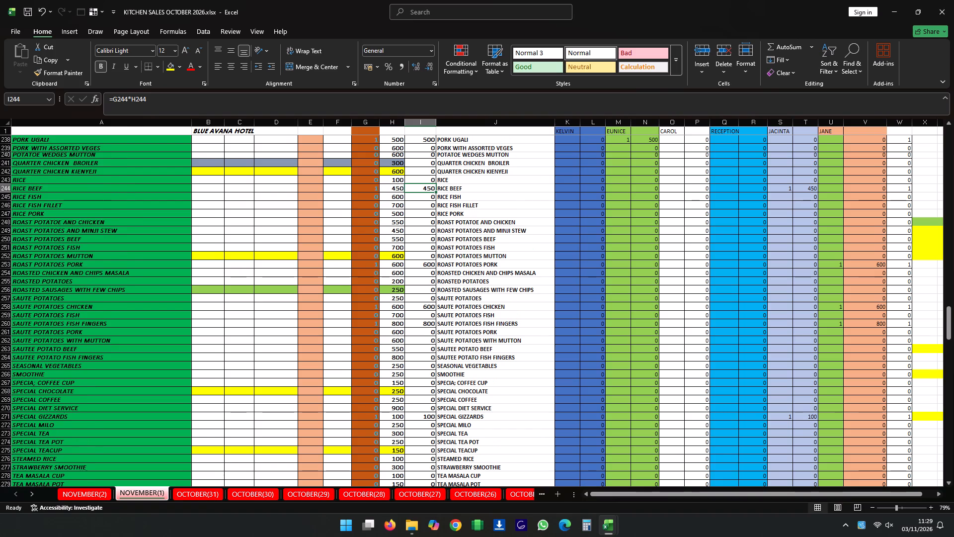
scroll(432, 442, "down", 6)
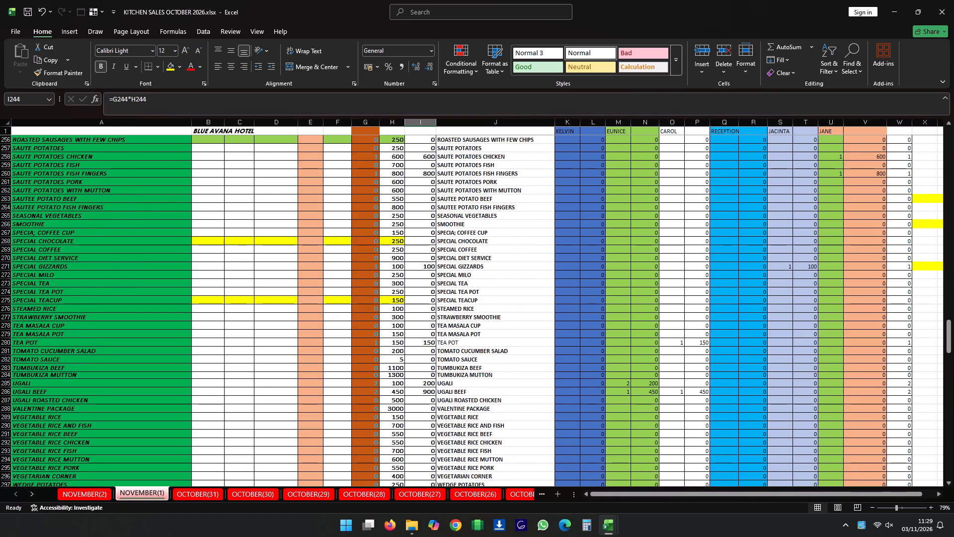
scroll(410, 167, "up", 2)
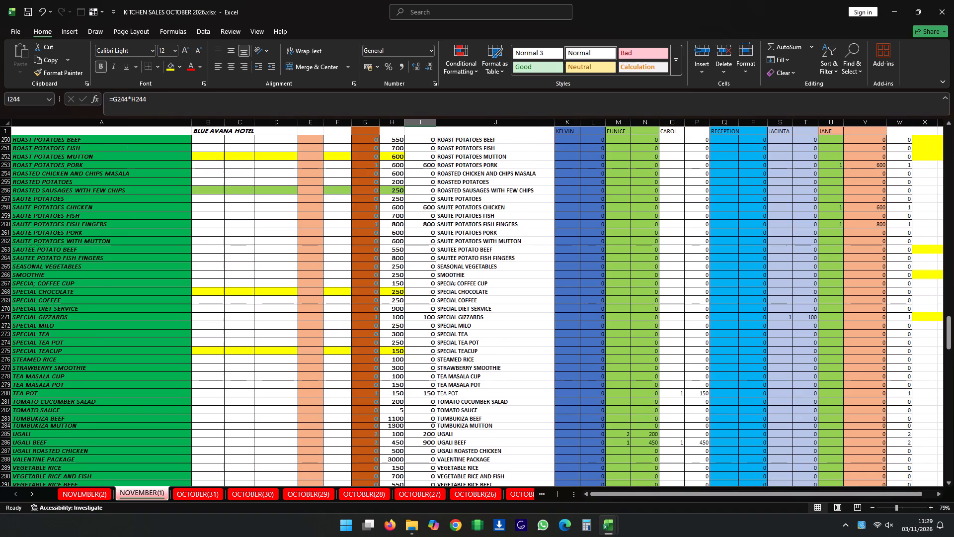
scroll(411, 167, "up", 3)
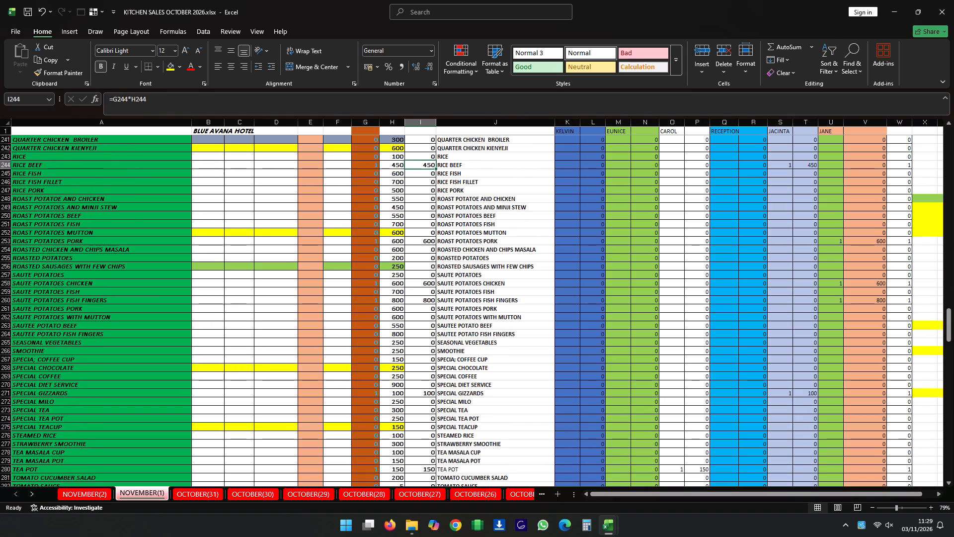
scroll(411, 167, "up", 1)
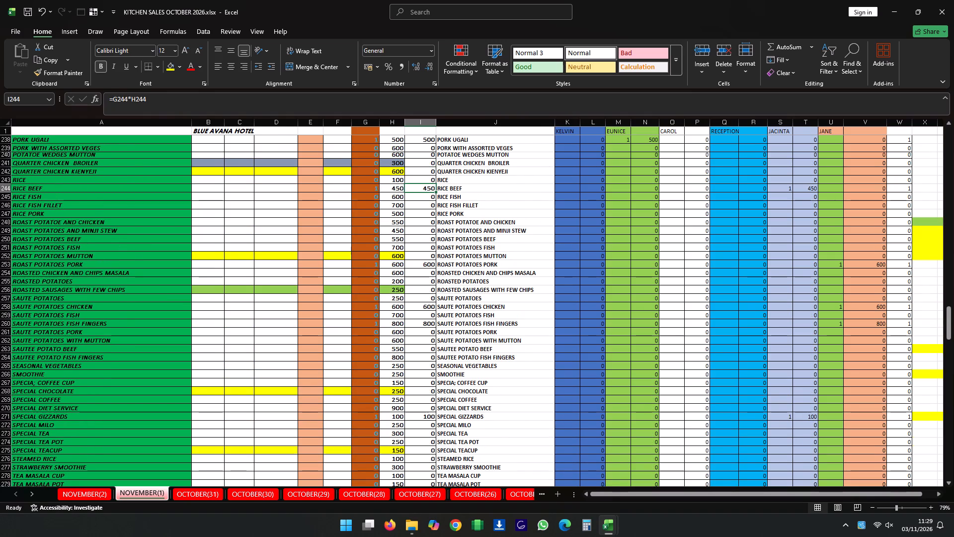
Scan the earlier NOVEMBER(1) rows for beef dishes, checking the BEEF STEW AND RICE, BEEF PILAU, BEEF MUKIMO and BEEF CHIPS sales.
scroll(414, 167, "up", 5)
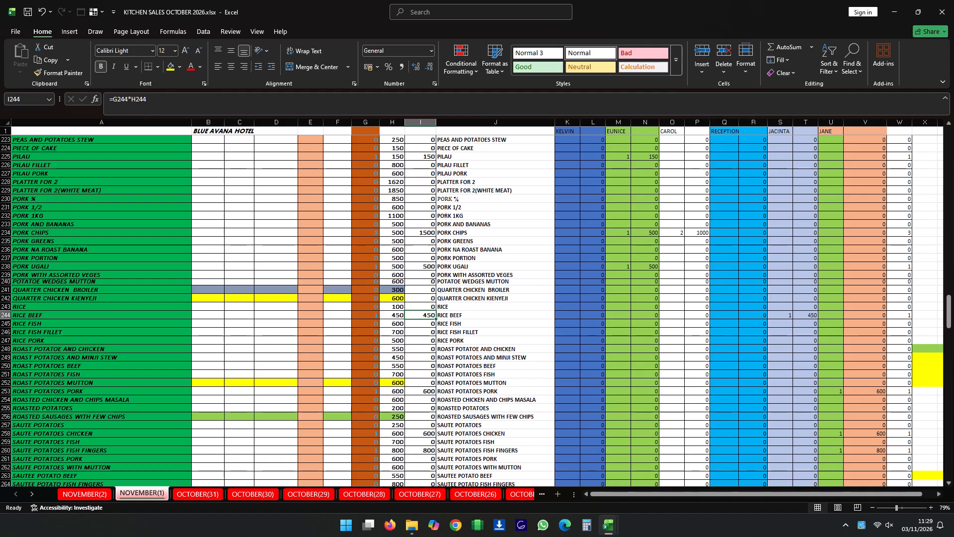
scroll(414, 167, "up", 2)
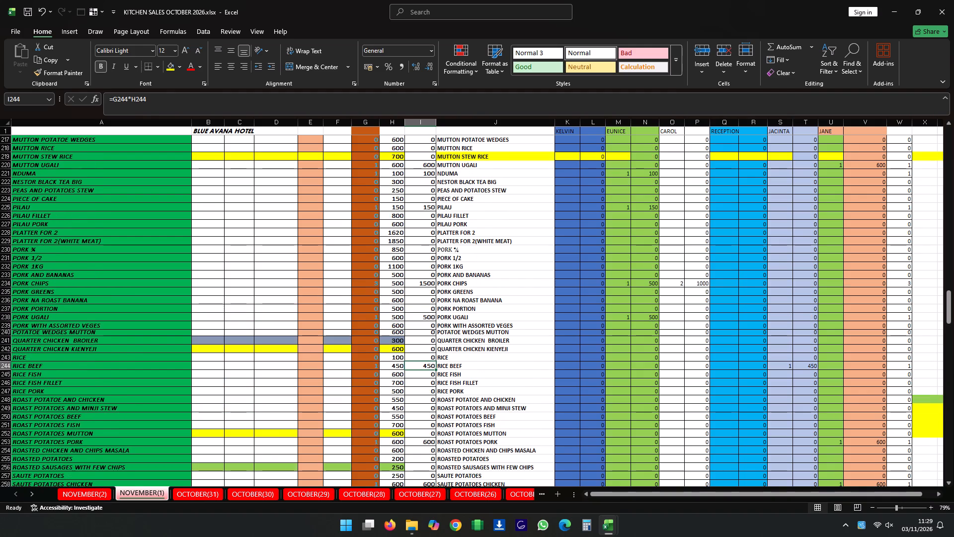
scroll(414, 167, "up", 5)
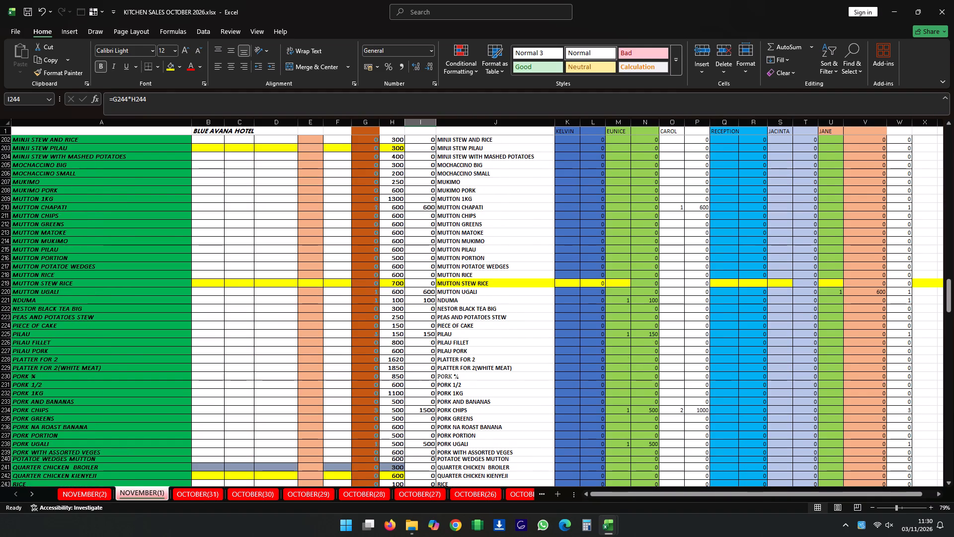
scroll(414, 167, "up", 6)
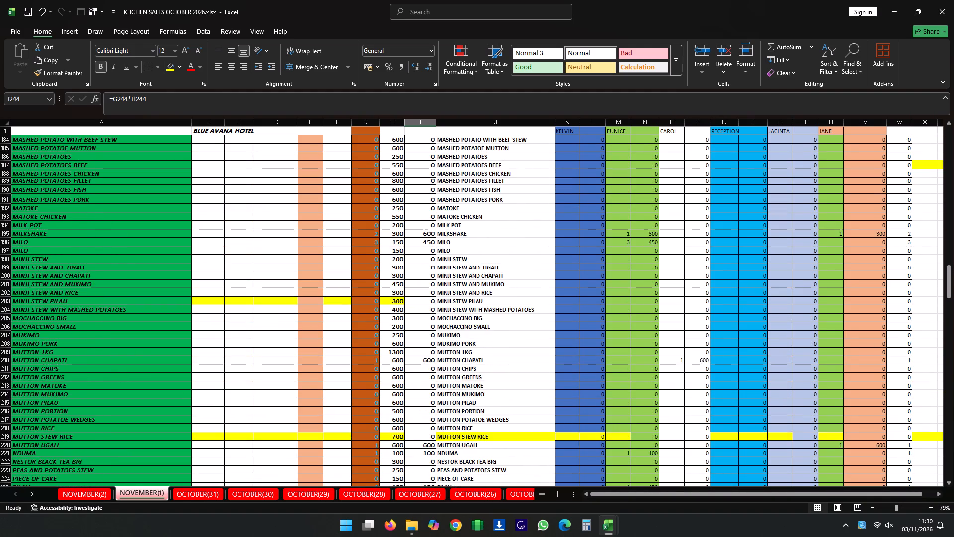
scroll(414, 167, "up", 6)
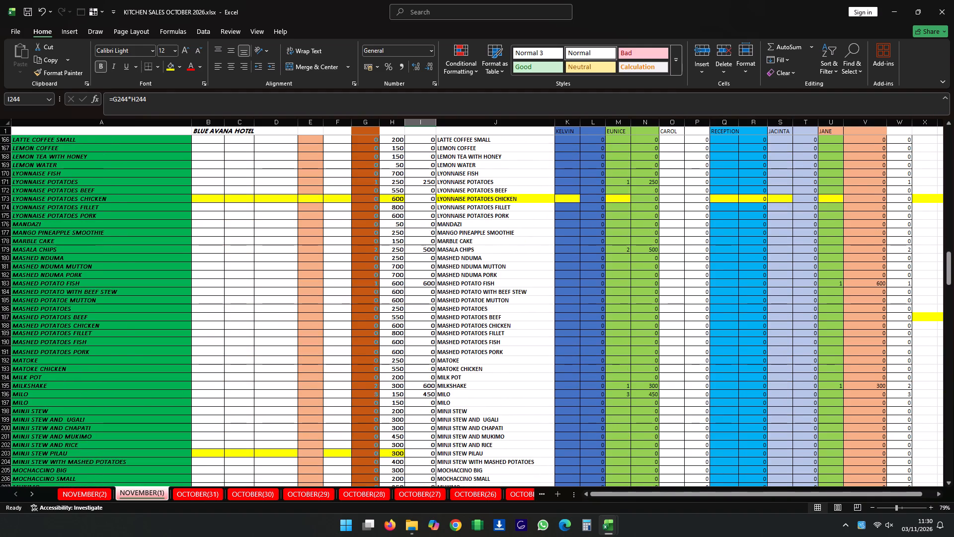
scroll(414, 167, "up", 3)
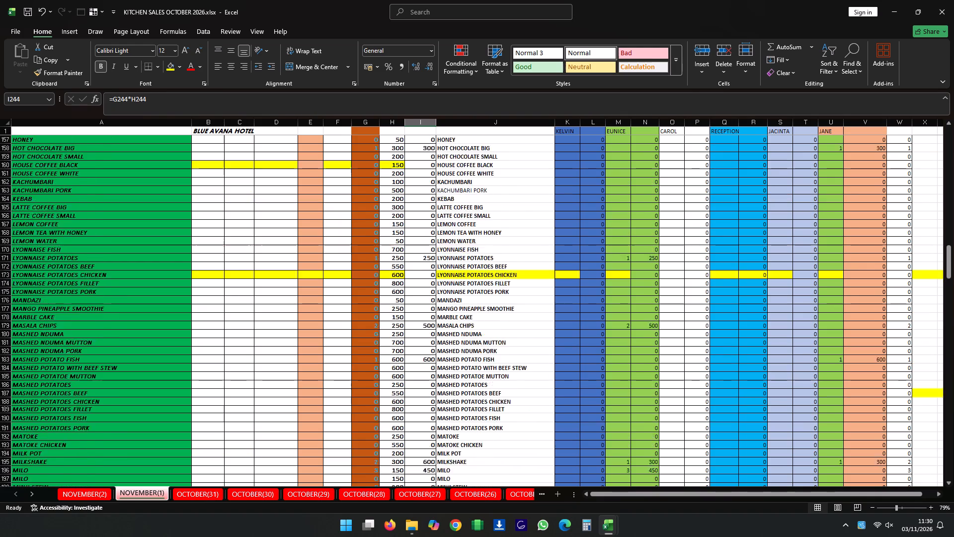
scroll(414, 167, "up", 3)
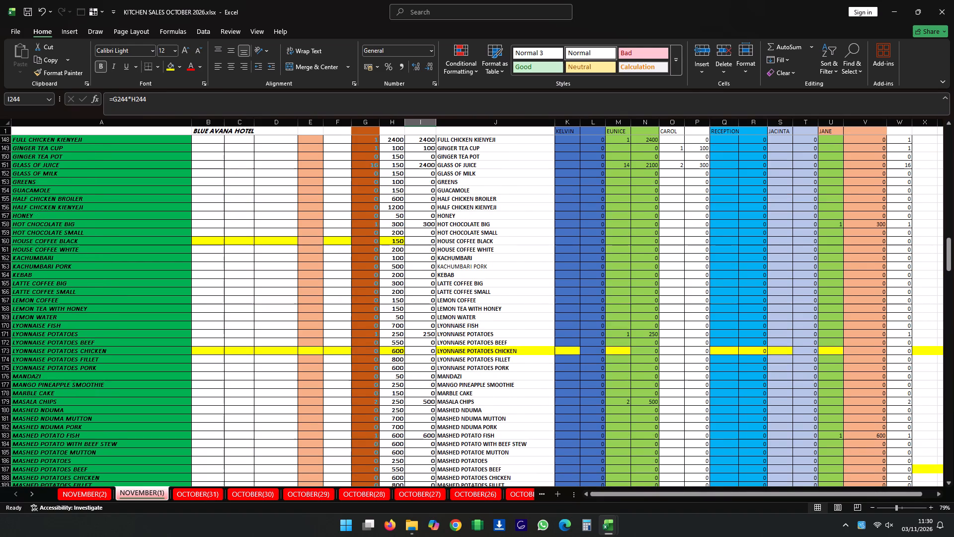
scroll(414, 167, "up", 1)
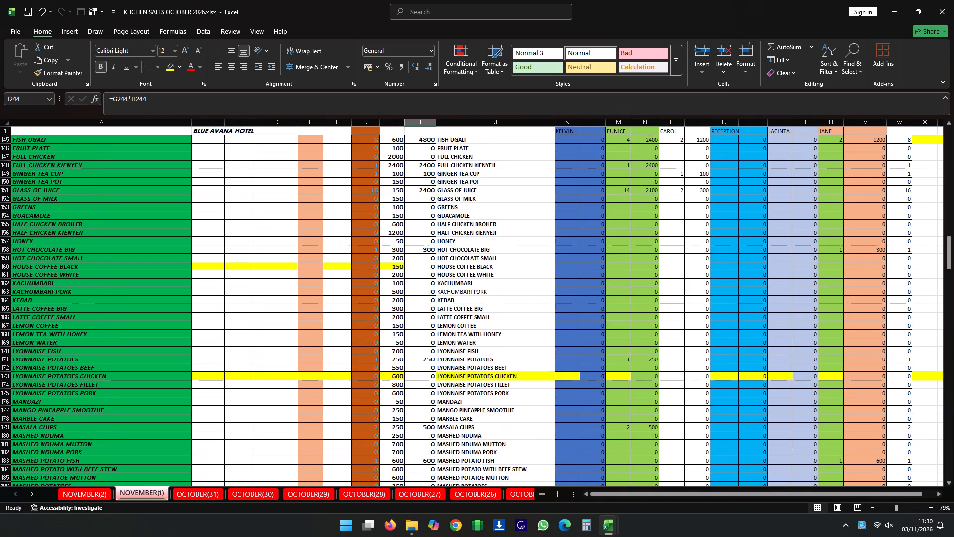
scroll(414, 167, "up", 5)
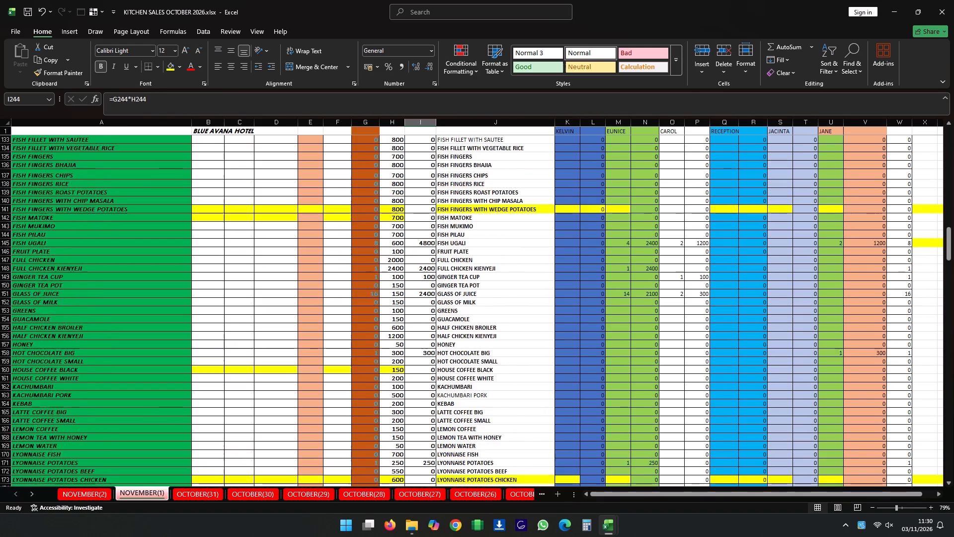
scroll(414, 167, "up", 4)
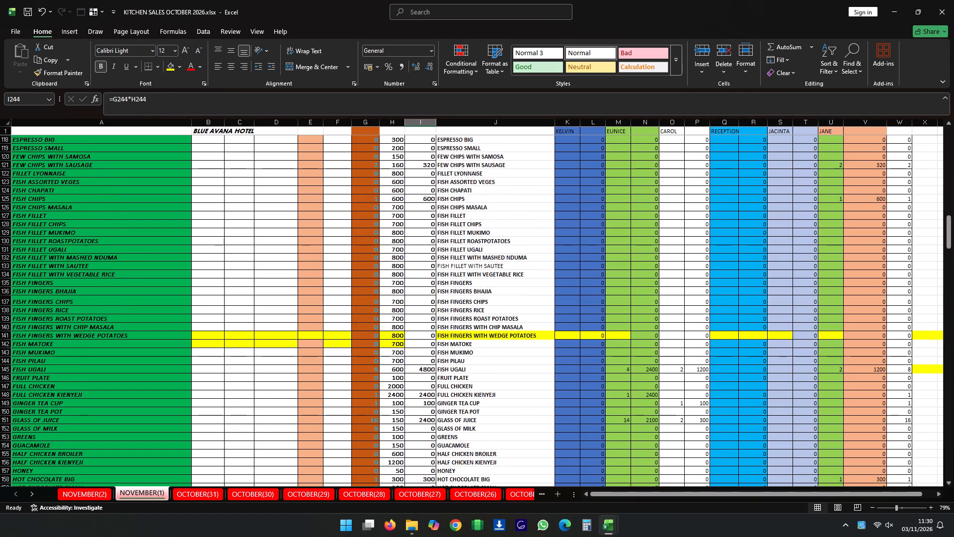
scroll(414, 167, "up", 4)
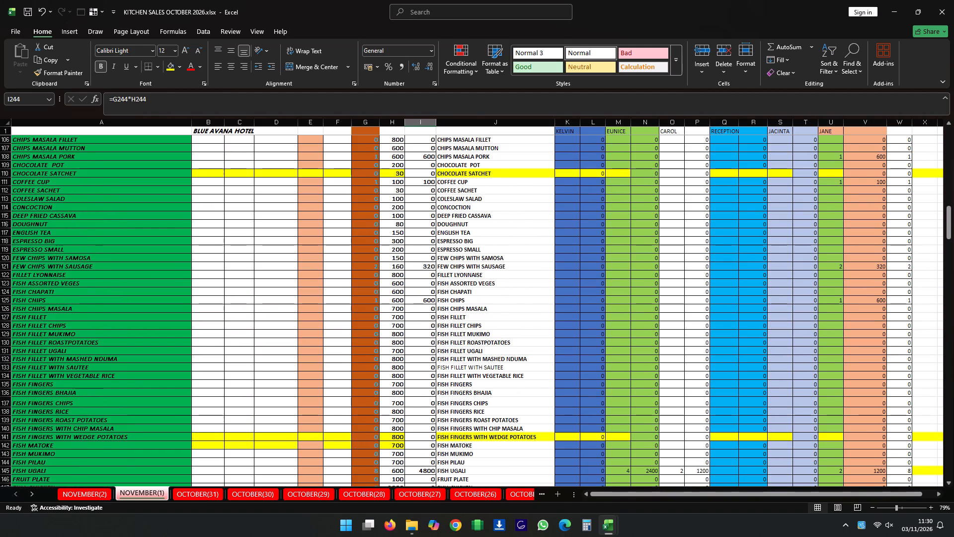
scroll(414, 167, "up", 6)
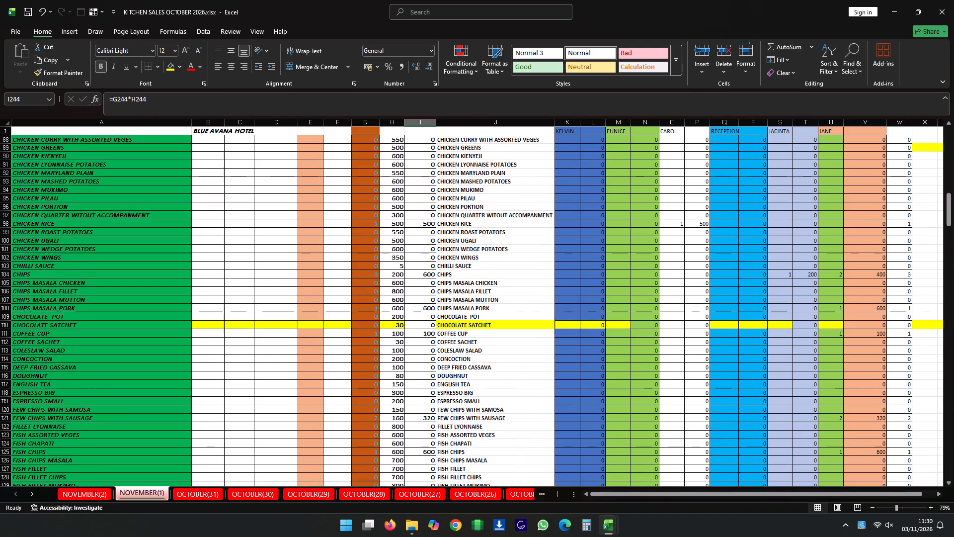
scroll(414, 167, "up", 9)
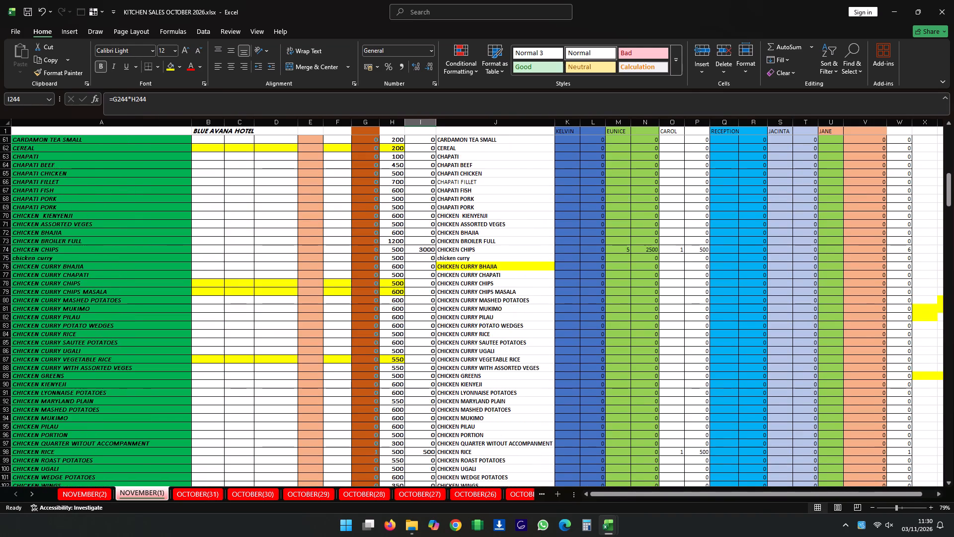
scroll(414, 167, "up", 6)
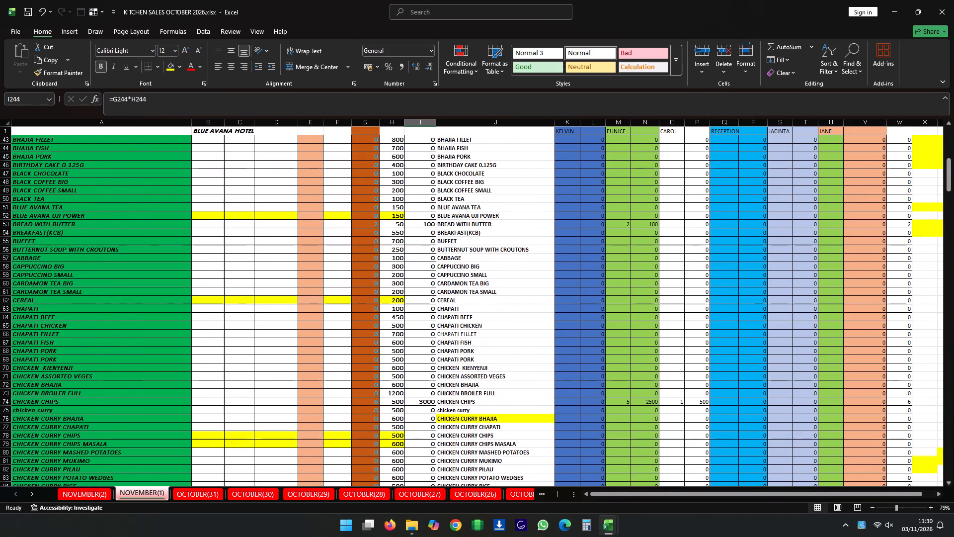
scroll(414, 167, "up", 2)
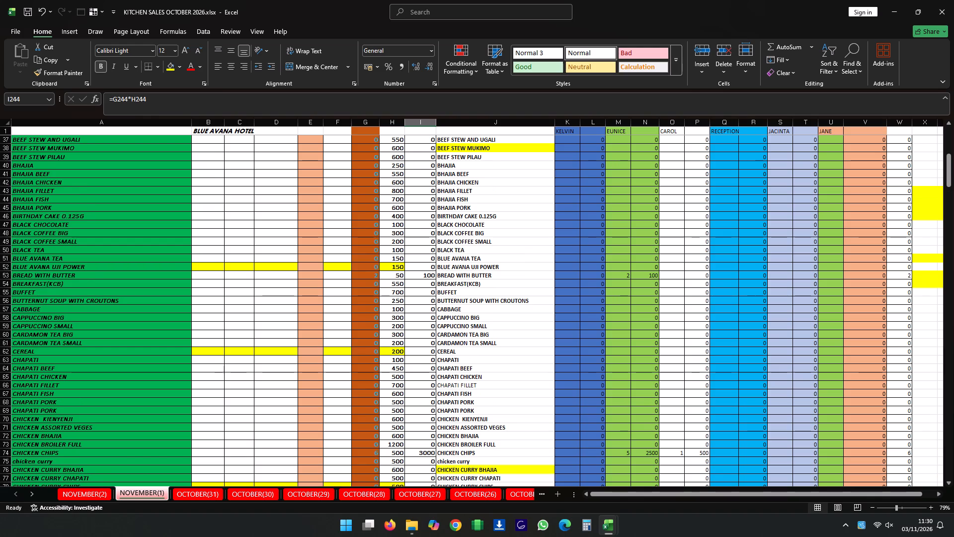
scroll(424, 177, "up", 4)
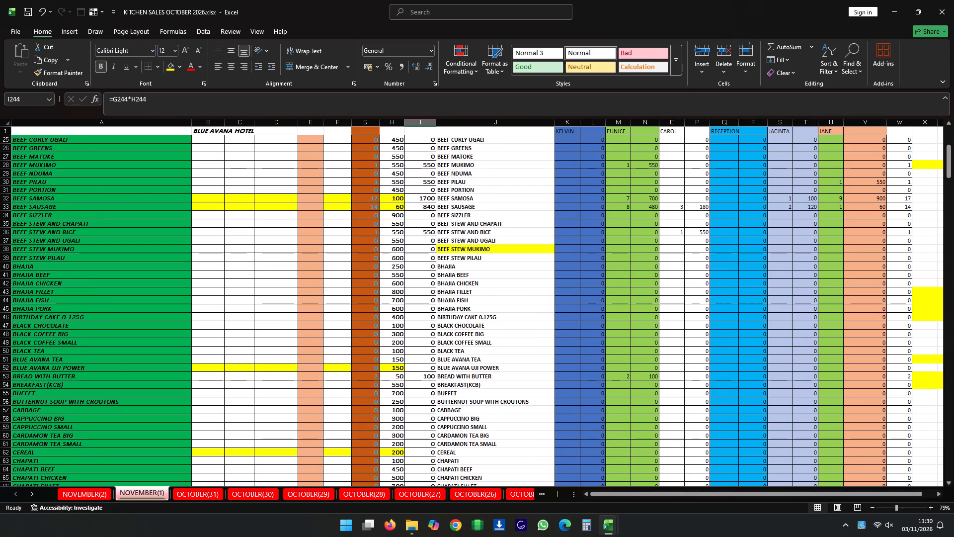
left_click(433, 232)
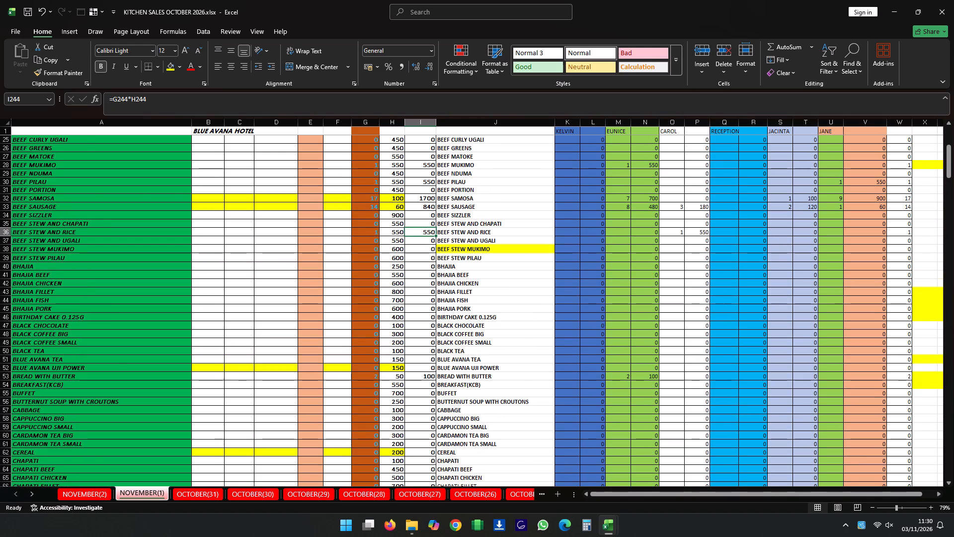
left_click(432, 181)
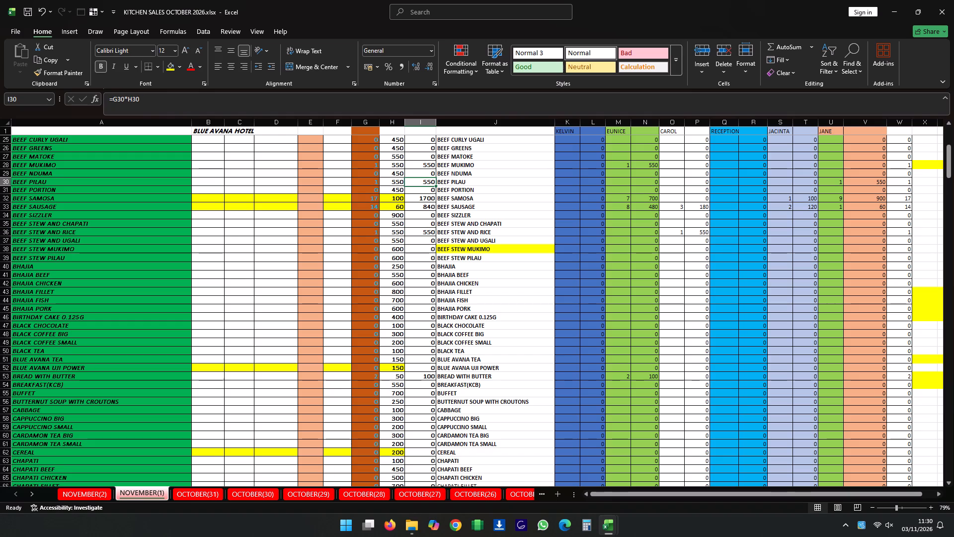
left_click(430, 166)
scroll(430, 166, "up", 2)
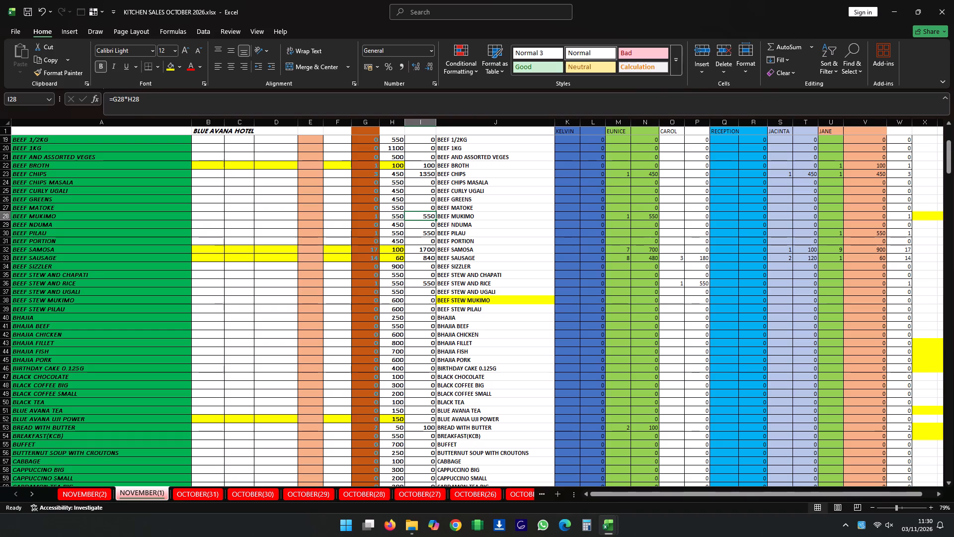
left_click(429, 177)
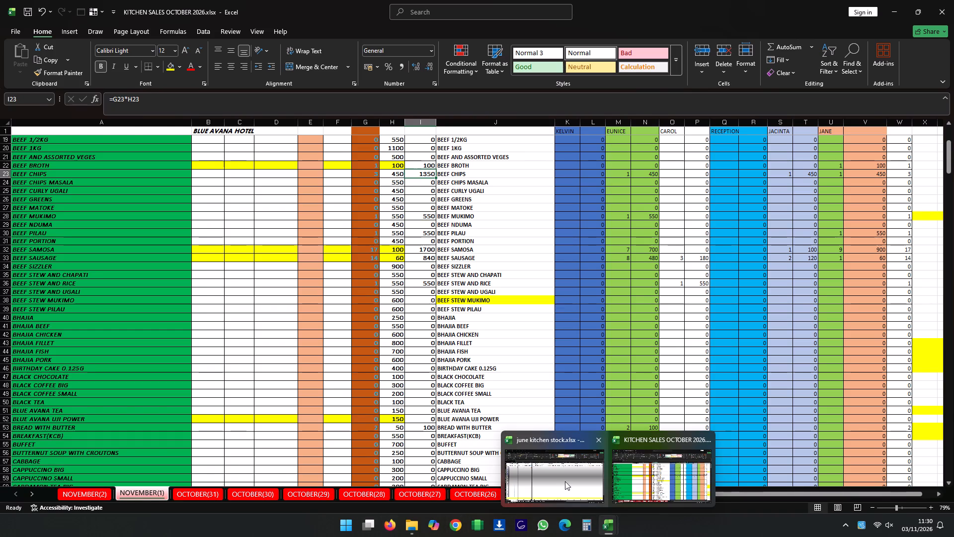
Return to june kitchen stock.xlsx and enter 9 as the BEEF sale in the 01-Nov row.
left_click(565, 481)
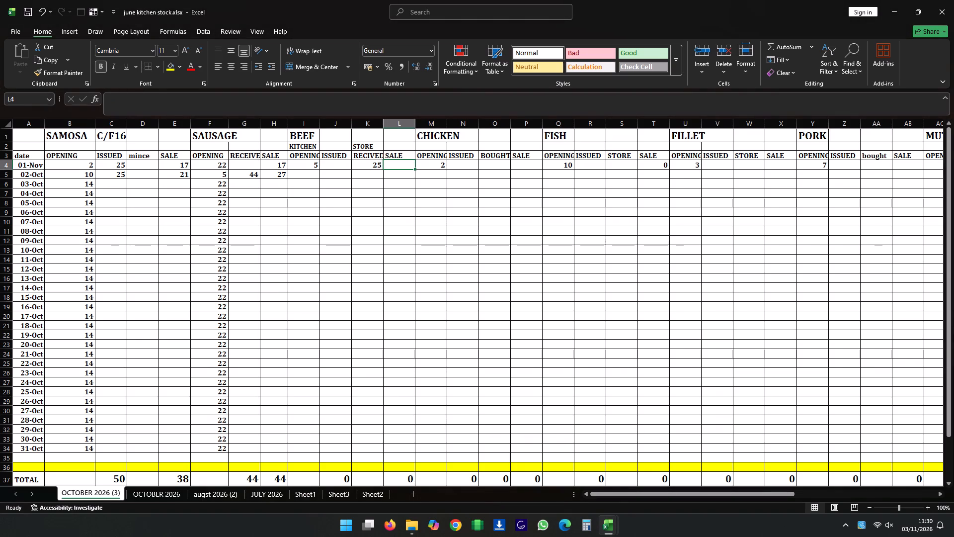
left_click(399, 164)
key("9")
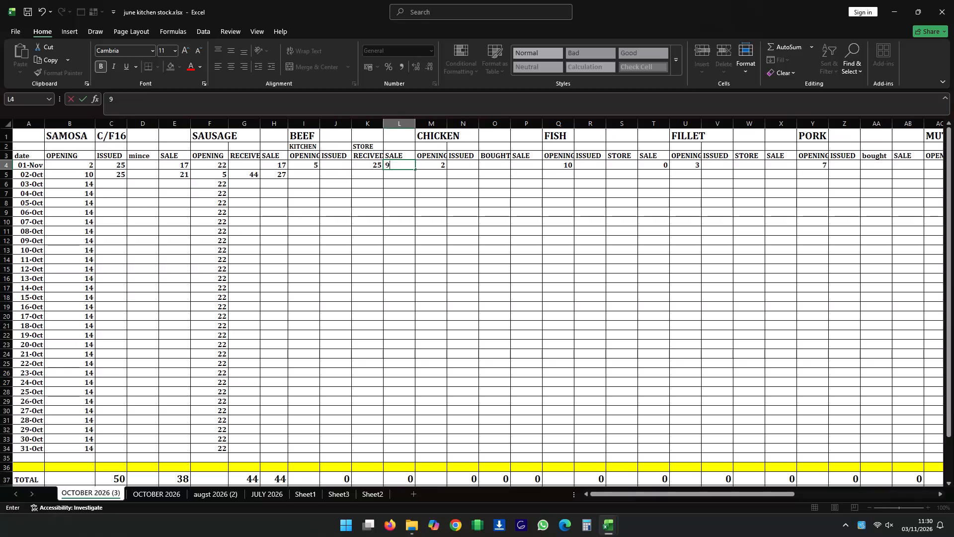
left_click(341, 165)
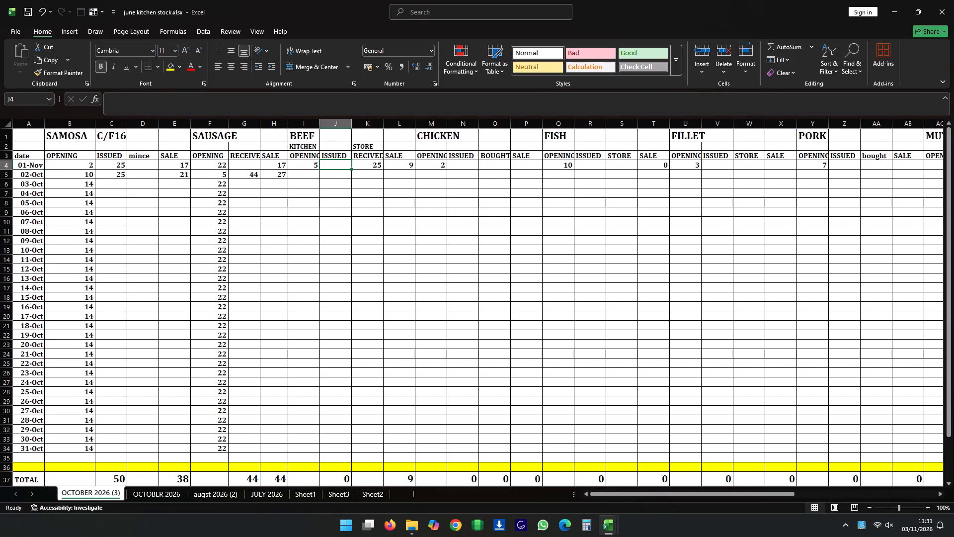
Enter 20 as the BEEF issued quantity in the 01-Nov row.
type("20")
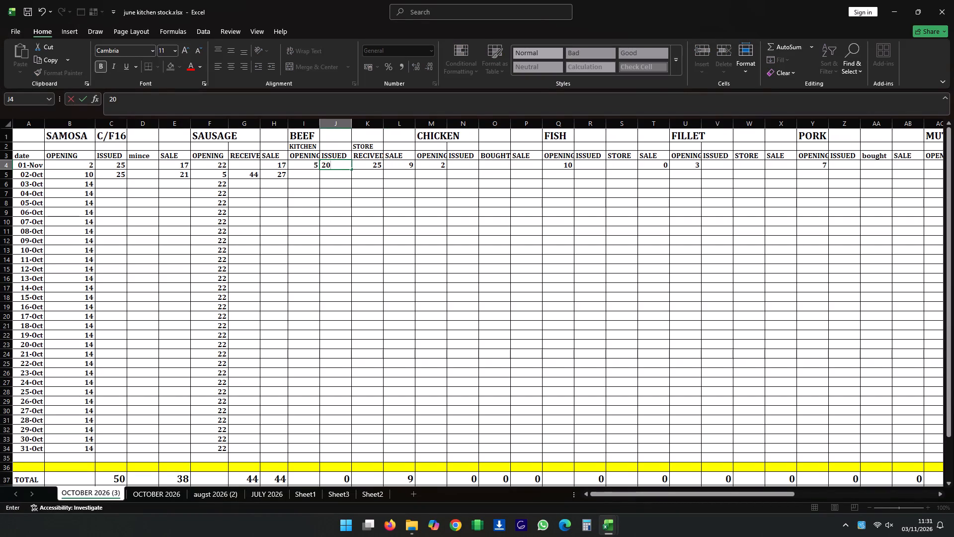
In the 02-Oct row's BEEF store received cell, enter the formula =(K4-J4), subtracting the issued quantity from the received quantity.
left_click(374, 176)
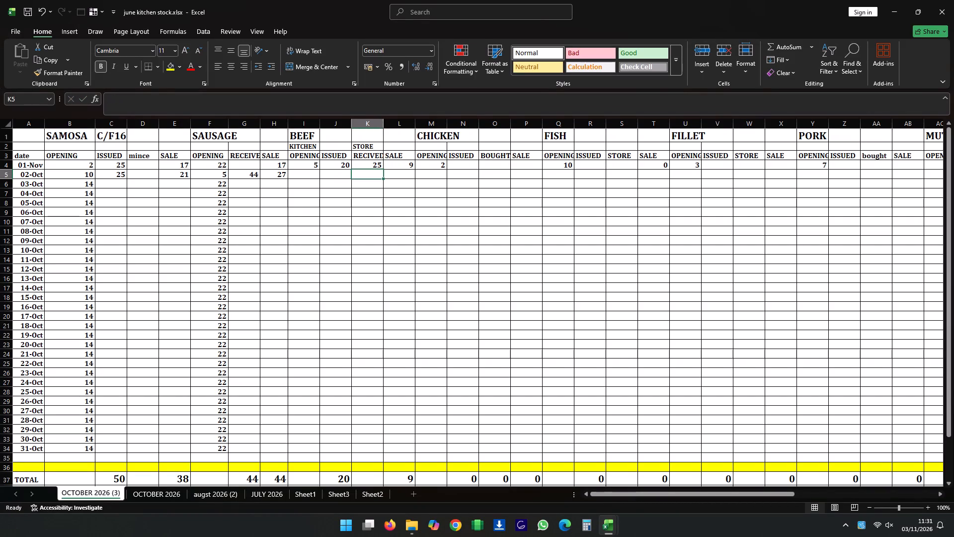
key("equal")
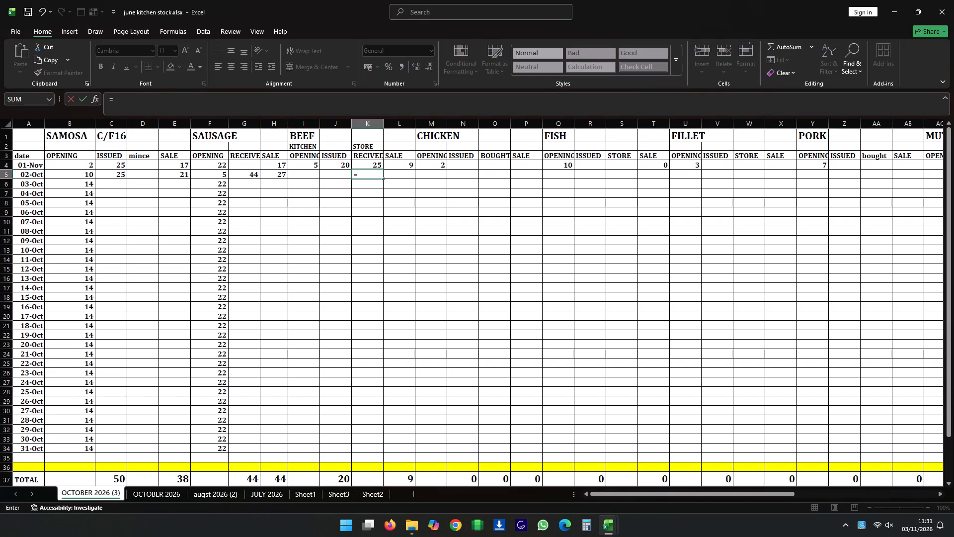
key("shift+parenleft")
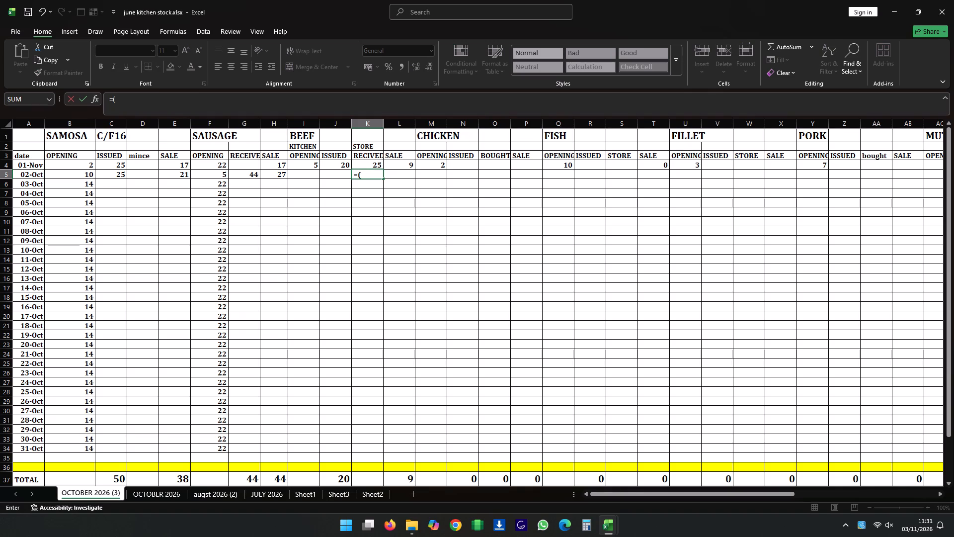
left_click(371, 167)
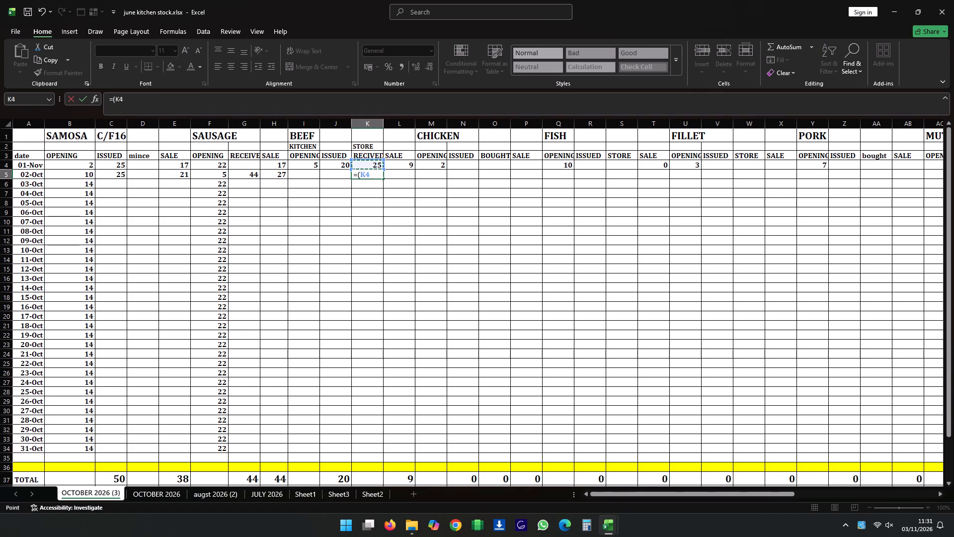
key("minus")
left_click(343, 164)
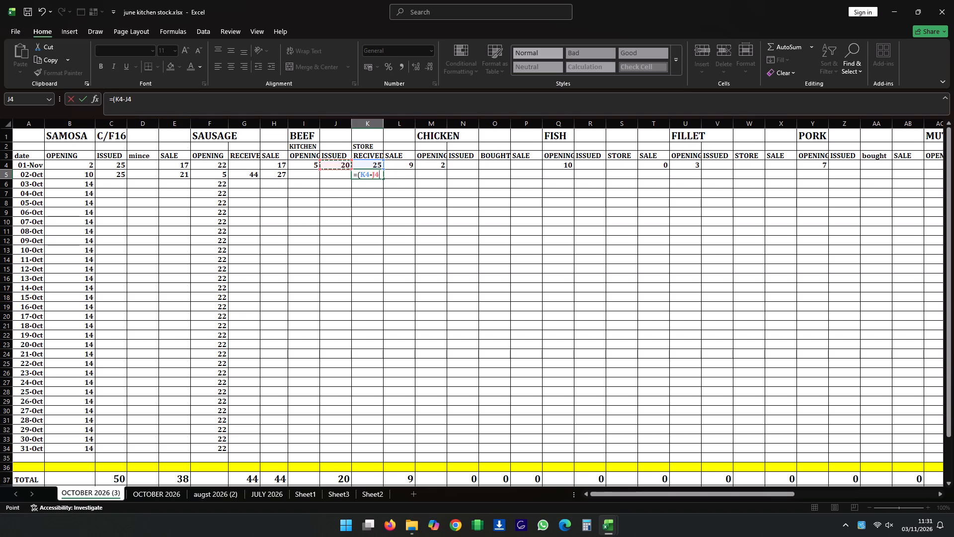
key("shift+parenright")
key("Return")
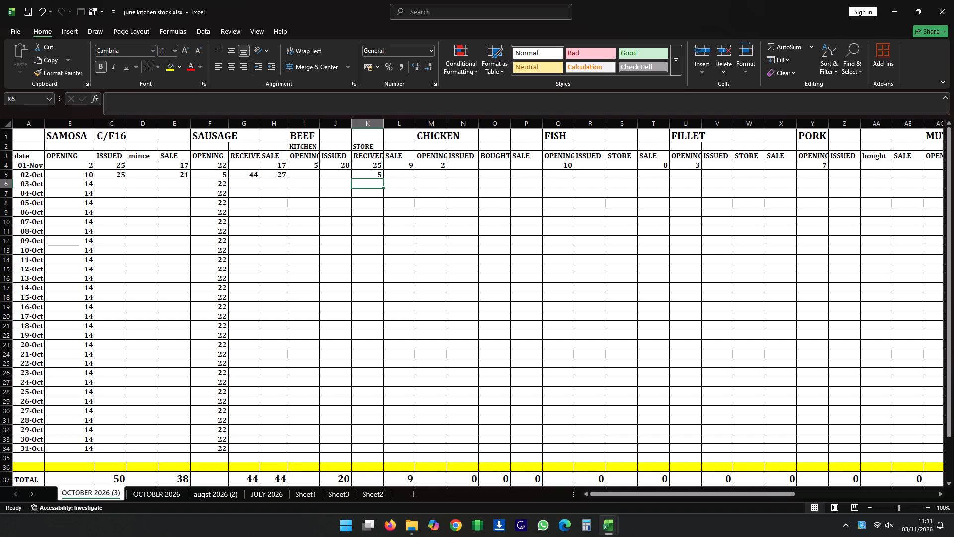
In the 02-Oct row's BEEF kitchen opening cell, enter the formula =(I4+J4-L4) for opening plus issued minus sale.
left_click(315, 174)
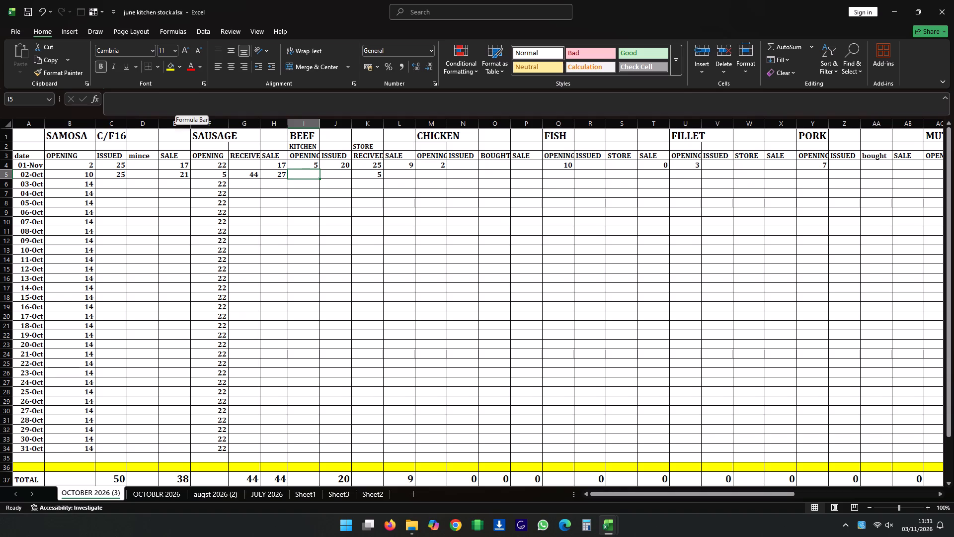
key("equal")
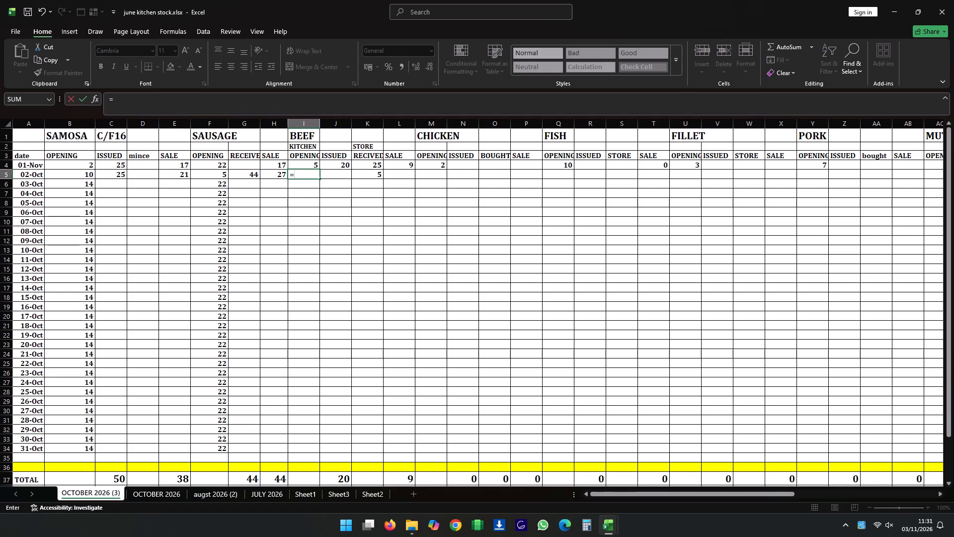
key("shift+parenleft")
left_click(314, 165)
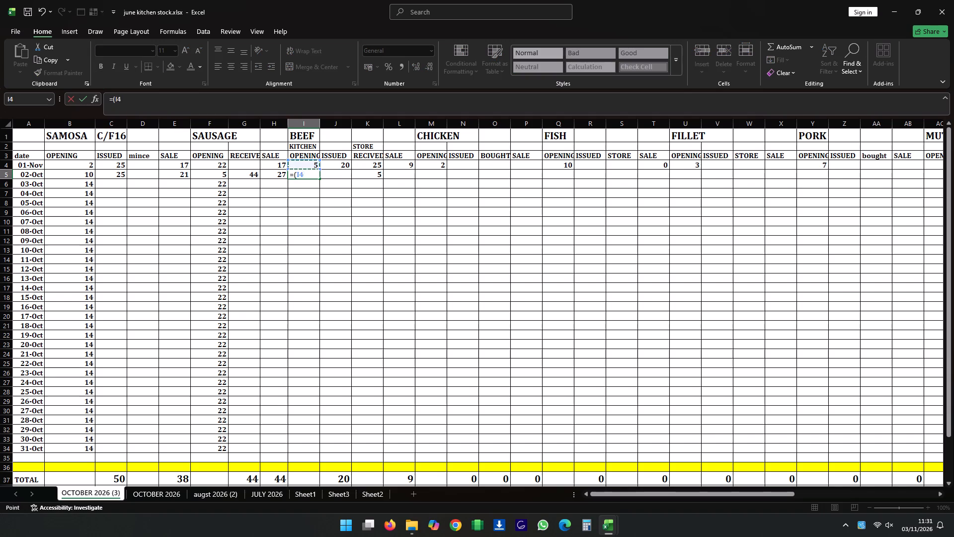
key("plus")
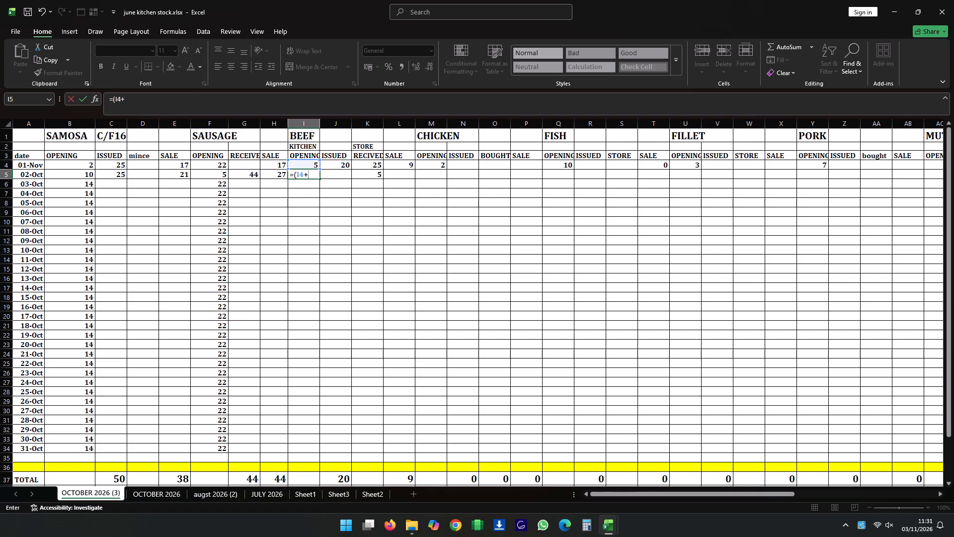
left_click(339, 166)
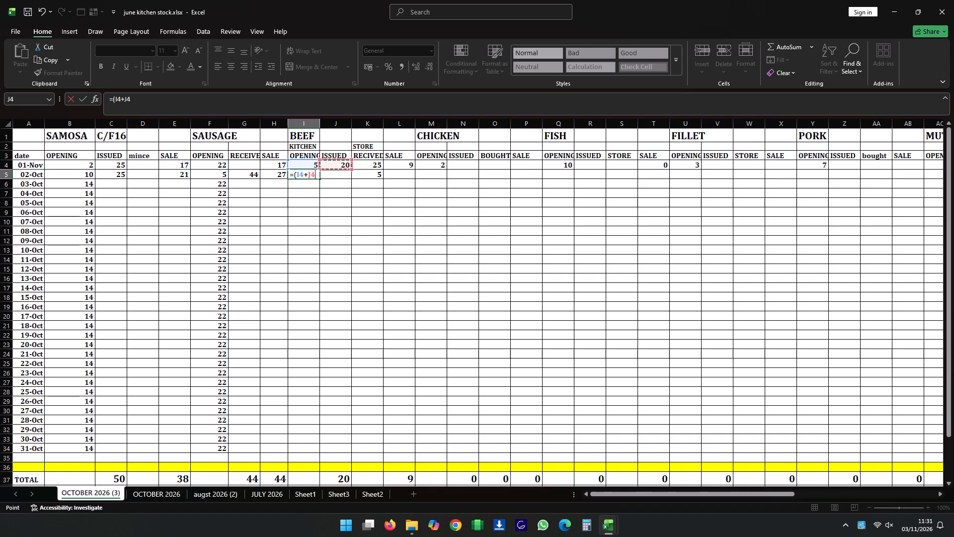
key("minus")
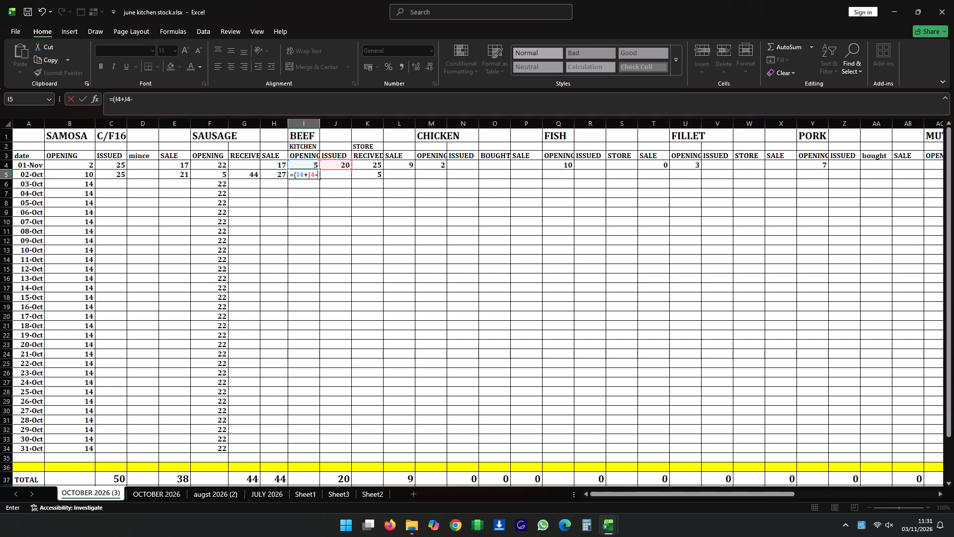
left_click(398, 167)
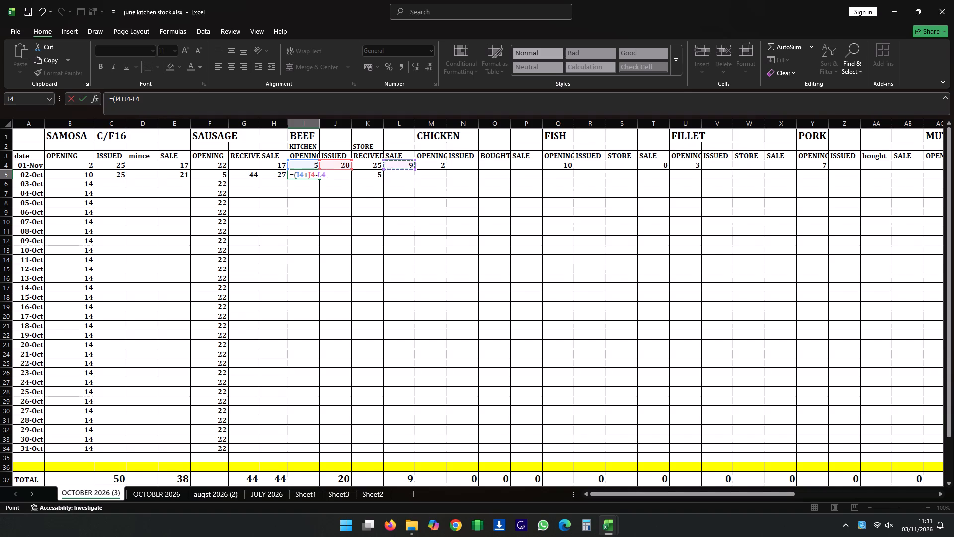
key("Return")
key("Return")
key("Return")
key("Return")
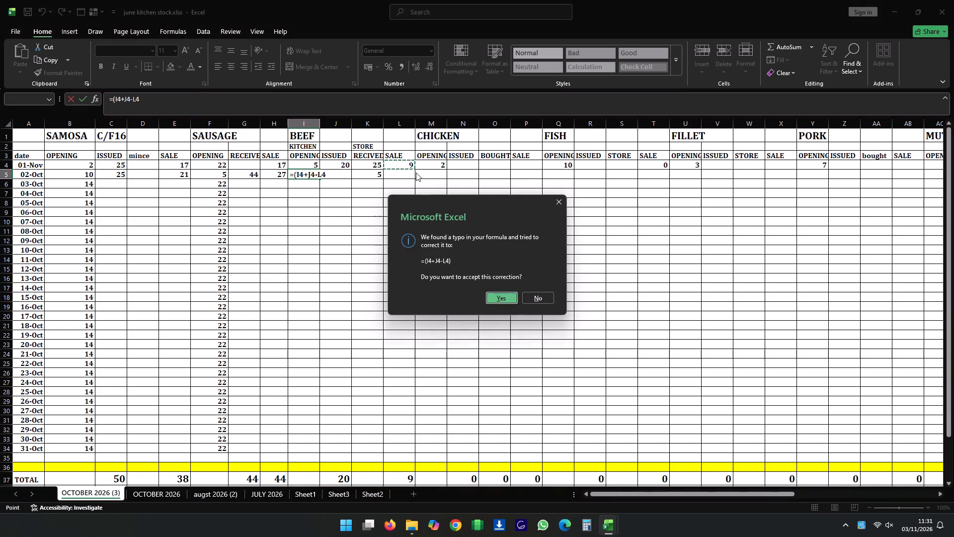
key("0")
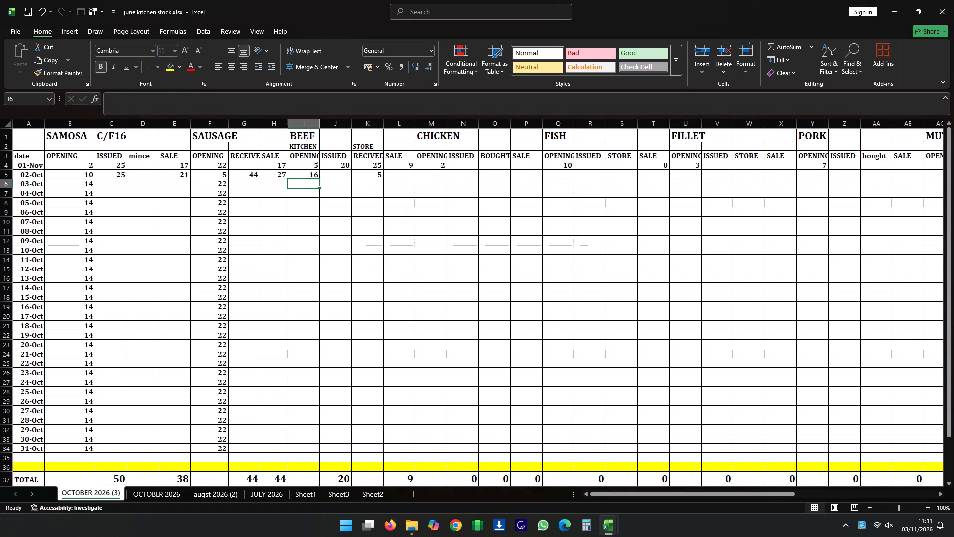
Fill the BEEF opening formula from the 02-Oct row down to row 35, just above the yellow band.
left_click(316, 176)
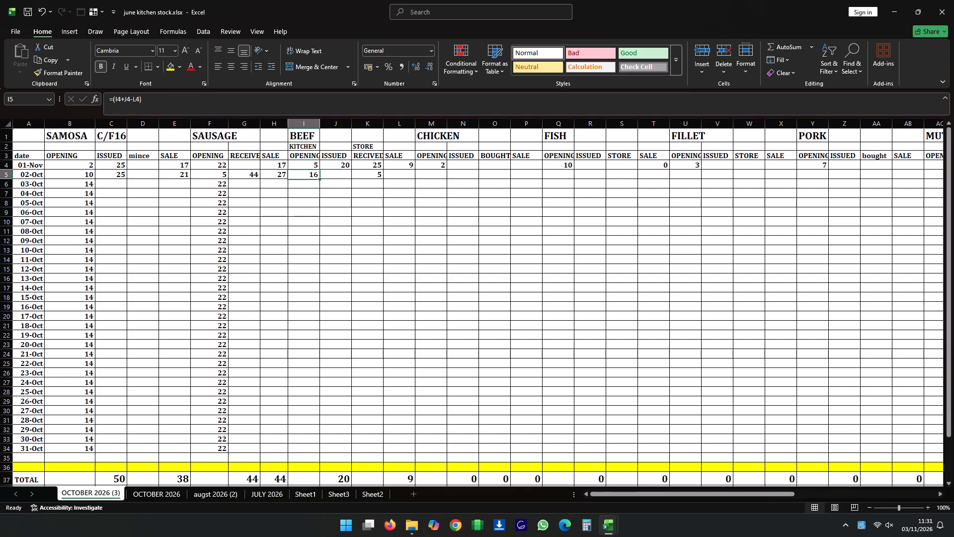
left_click_drag(320, 178, 312, 410)
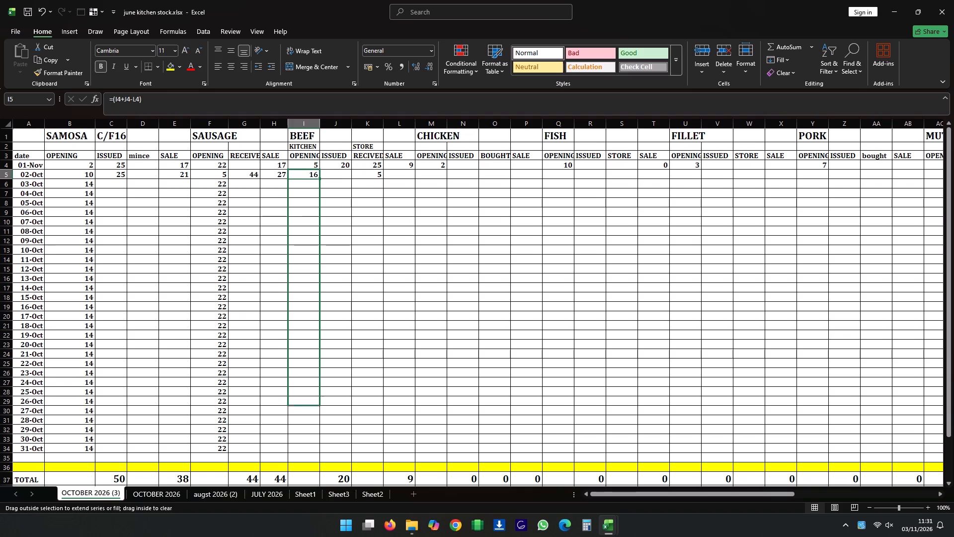
left_click_drag(312, 410, 313, 465)
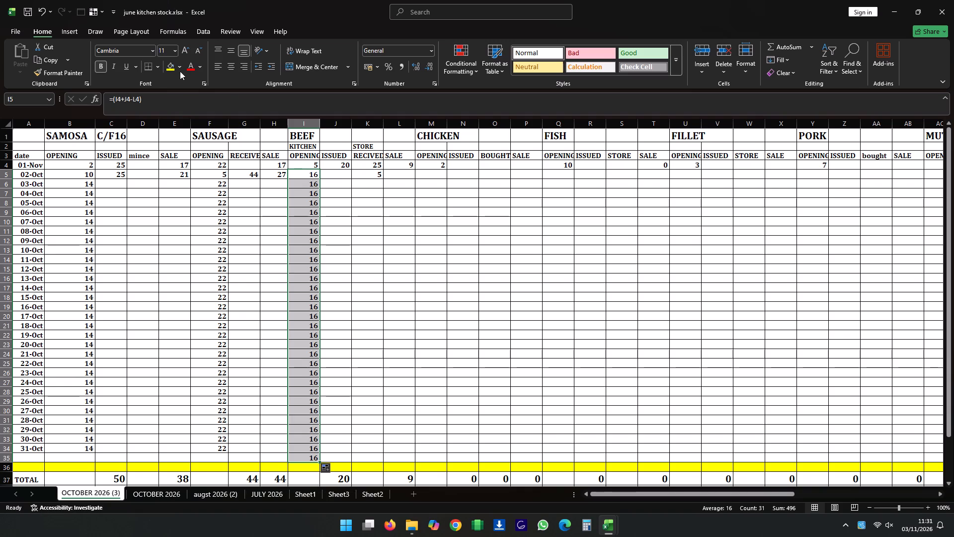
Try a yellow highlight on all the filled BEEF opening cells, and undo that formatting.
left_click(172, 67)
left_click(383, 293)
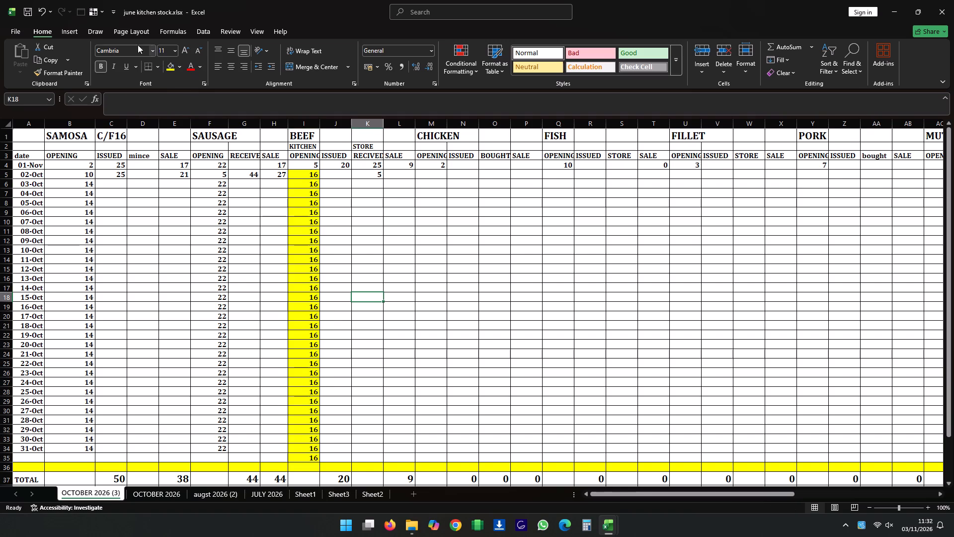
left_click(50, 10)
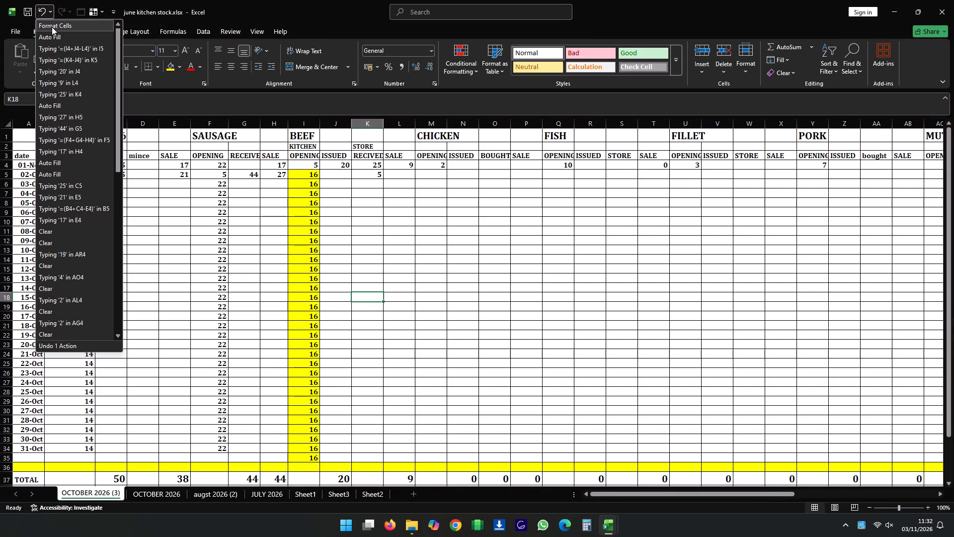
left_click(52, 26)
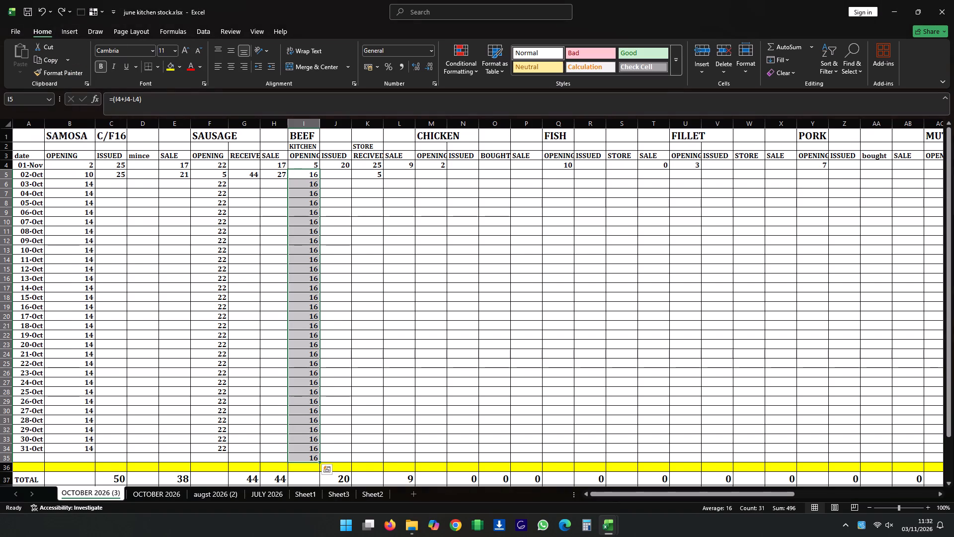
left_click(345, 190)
Highlight only the BEEF opening cell of the 02-Oct row in yellow.
left_click(315, 172)
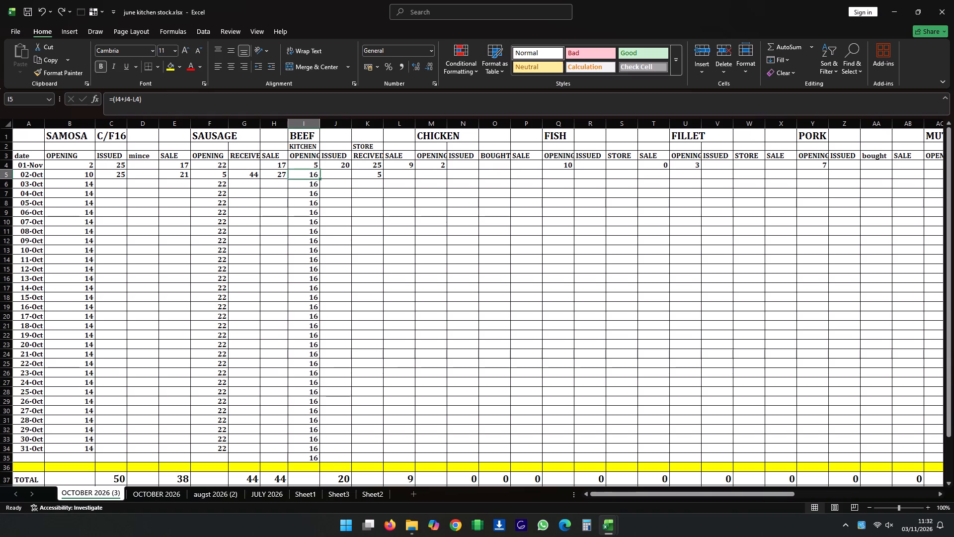
left_click(168, 69)
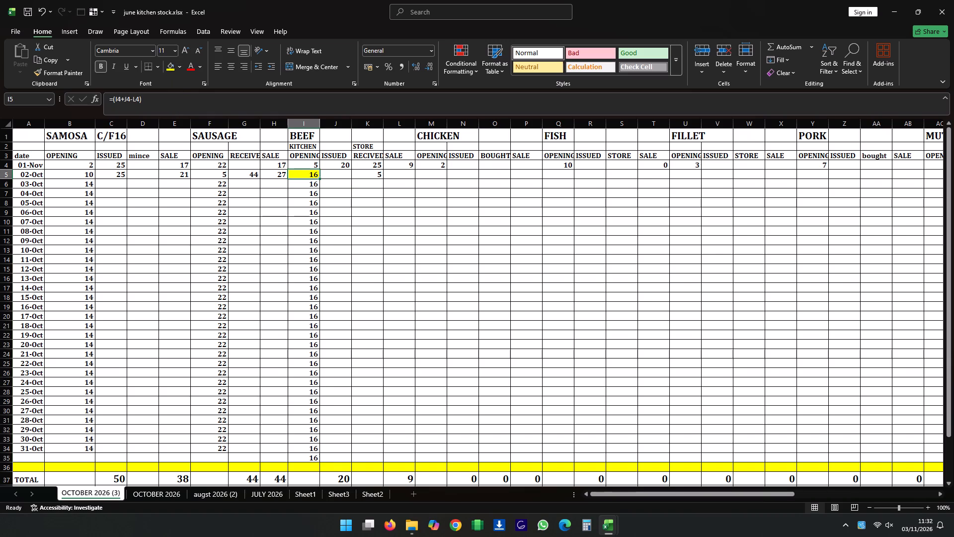
Enter 5 as the BEEF sale in the 02-Oct row.
left_click(406, 175)
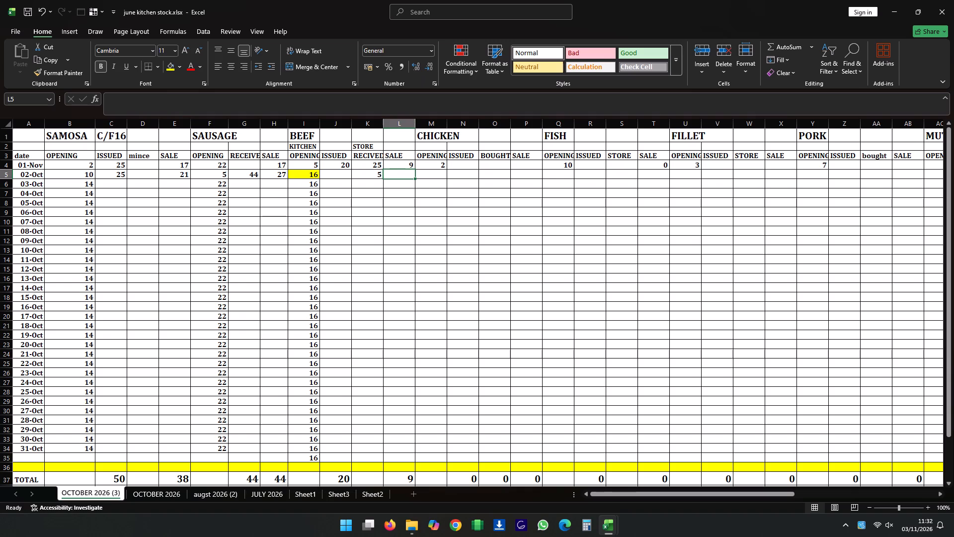
key("5")
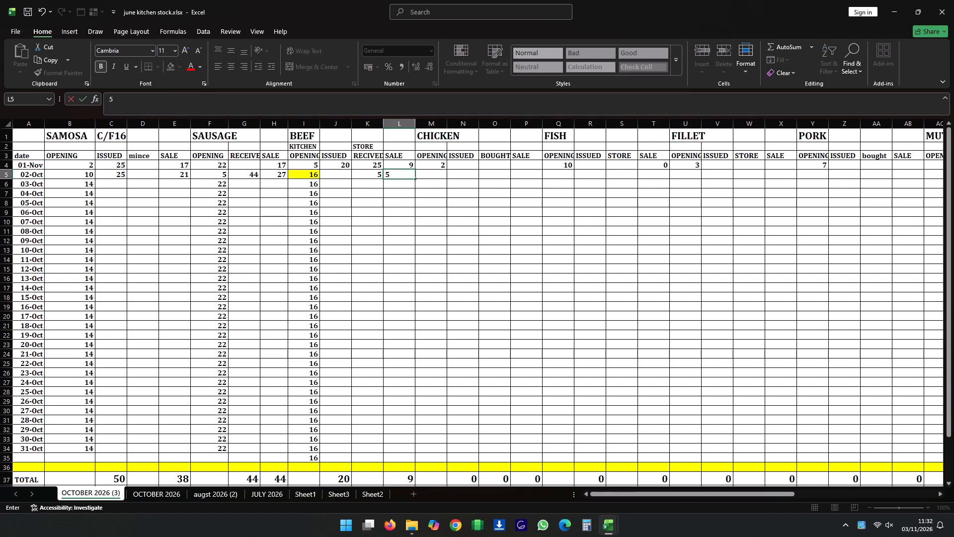
left_click(404, 186)
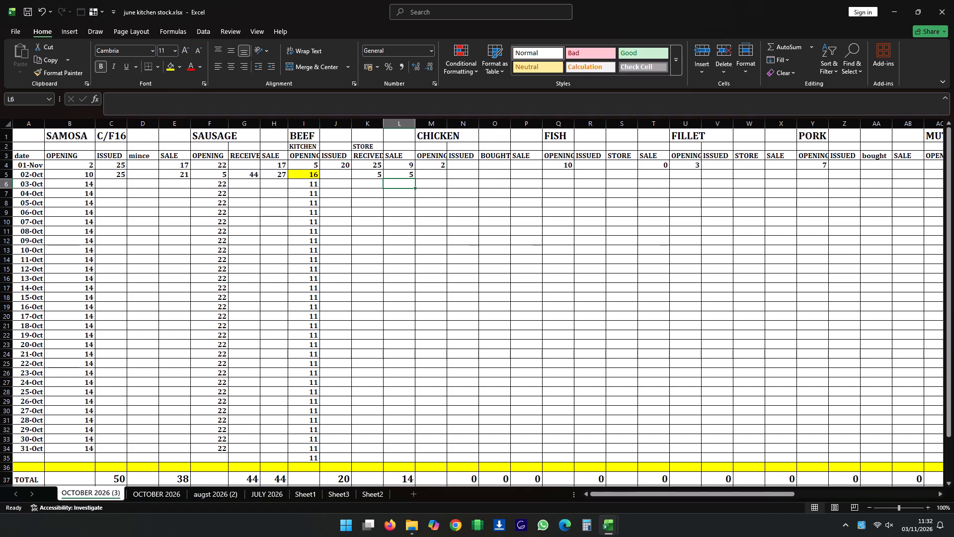
In the 01-Nov row, enter 12 as the CHICKEN issued quantity and 12 as the CHICKEN bought quantity.
left_click(468, 166)
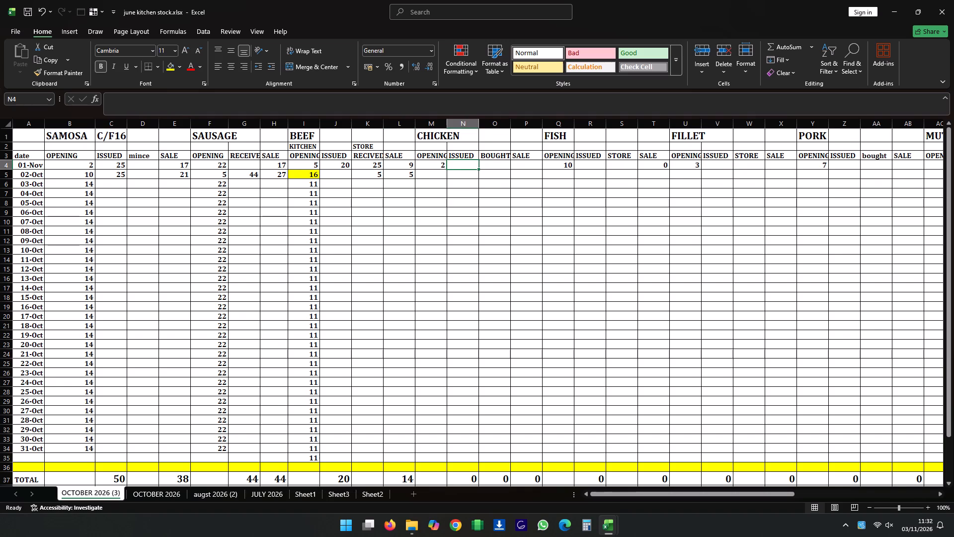
type("12")
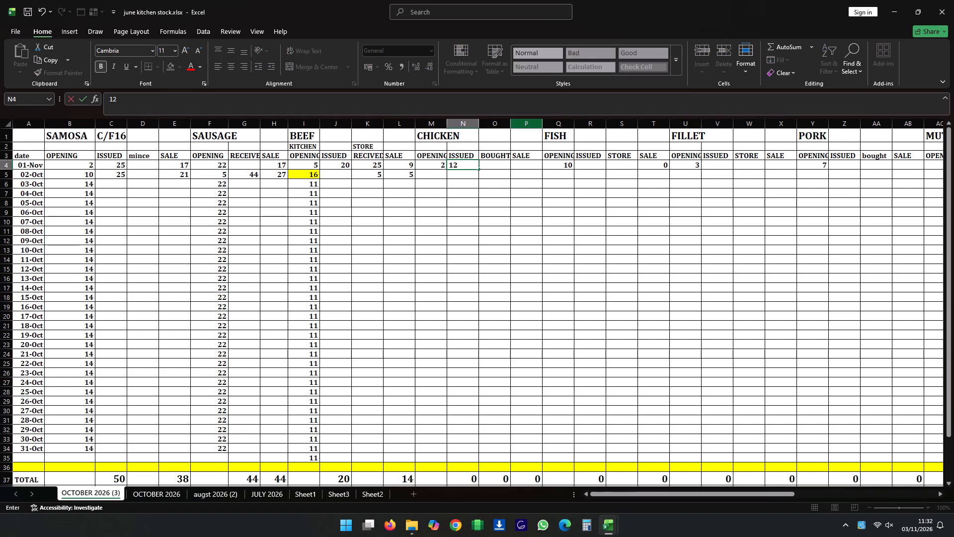
left_click(529, 165)
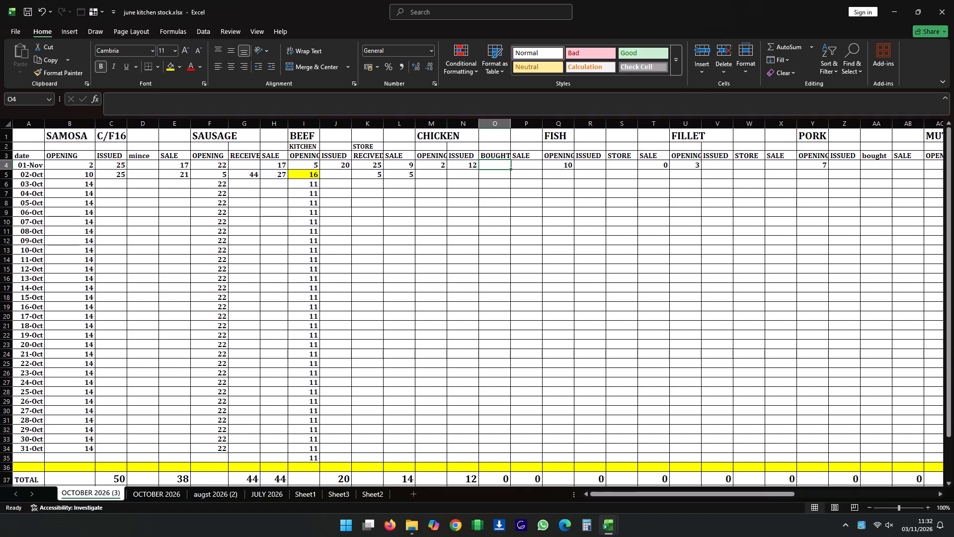
type("12")
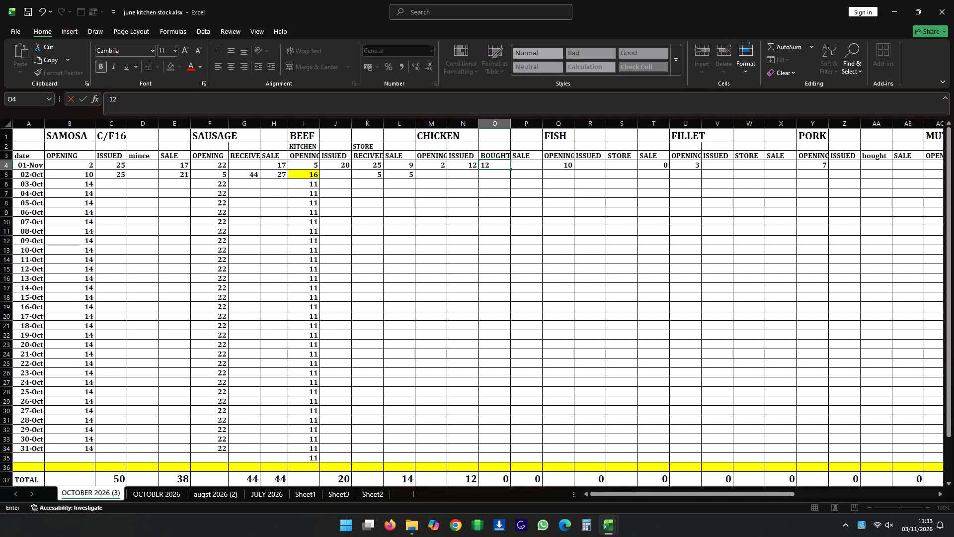
left_click(523, 169)
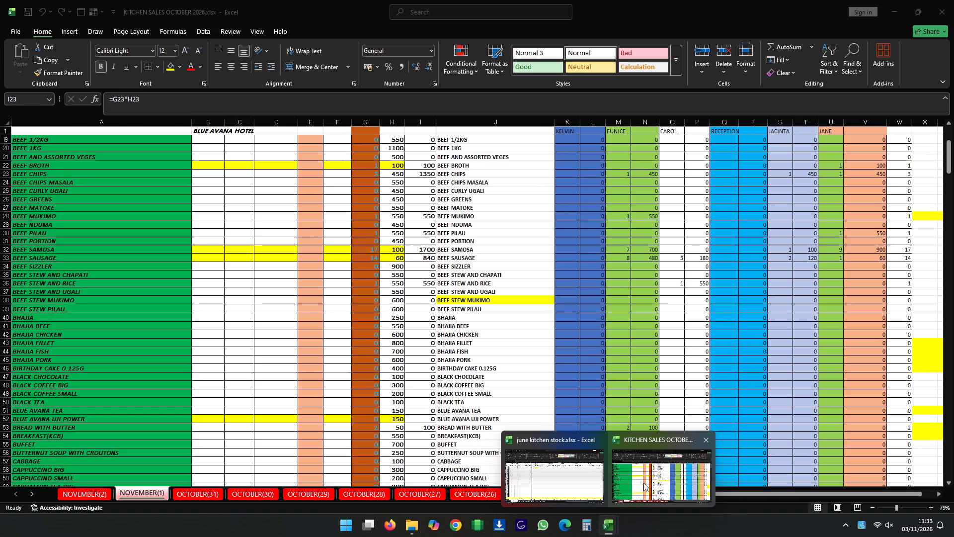
Switch to the KITCHEN SALES OCTOBER 2026 workbook and go through the NOVEMBER(1) sheet's item list for the quantities of chicken dishes sold.
left_click(643, 482)
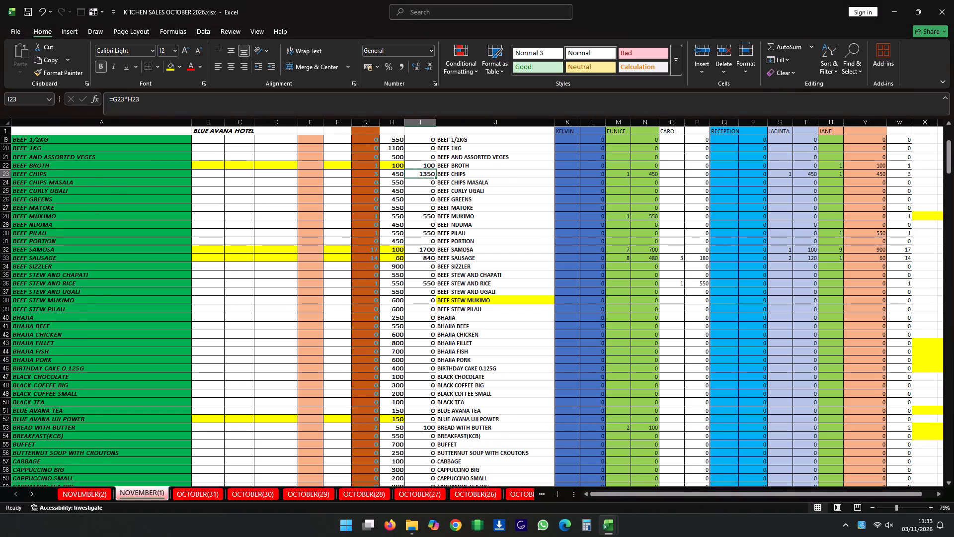
scroll(352, 350, "up", 6)
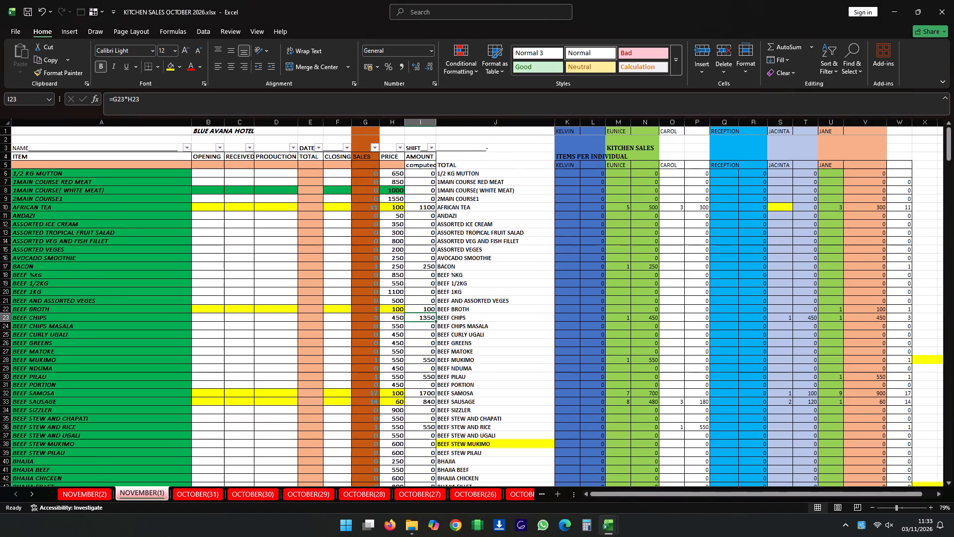
scroll(429, 403, "down", 8)
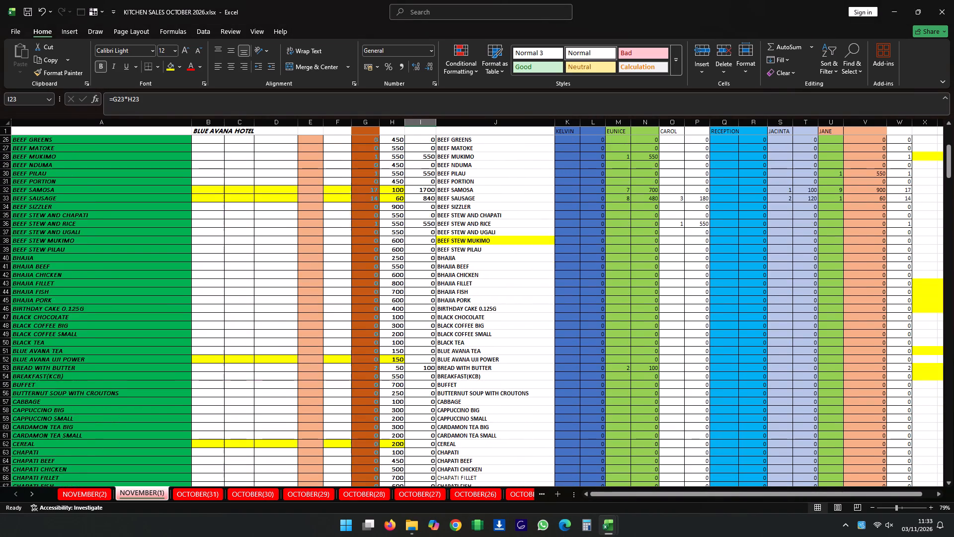
scroll(430, 404, "down", 5)
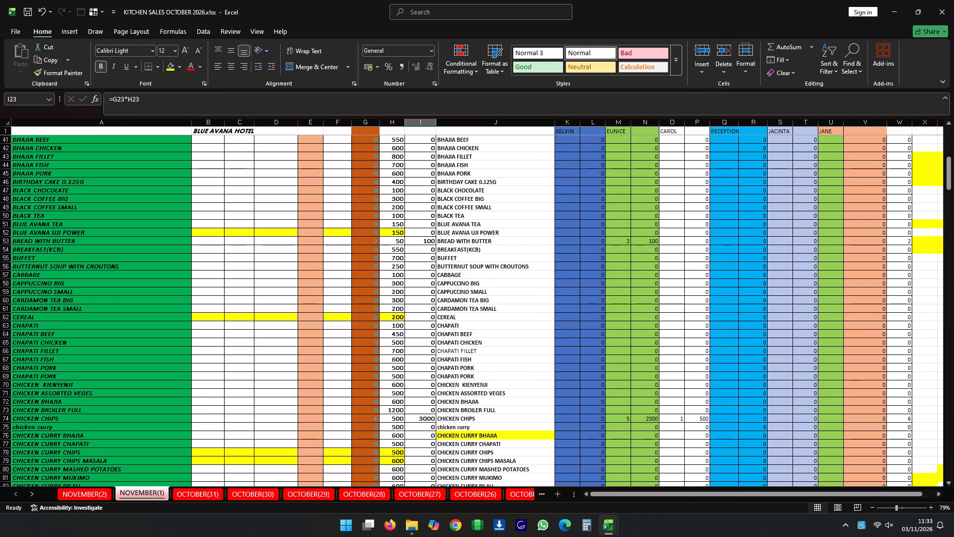
left_click(419, 417)
scroll(419, 417, "down", 3)
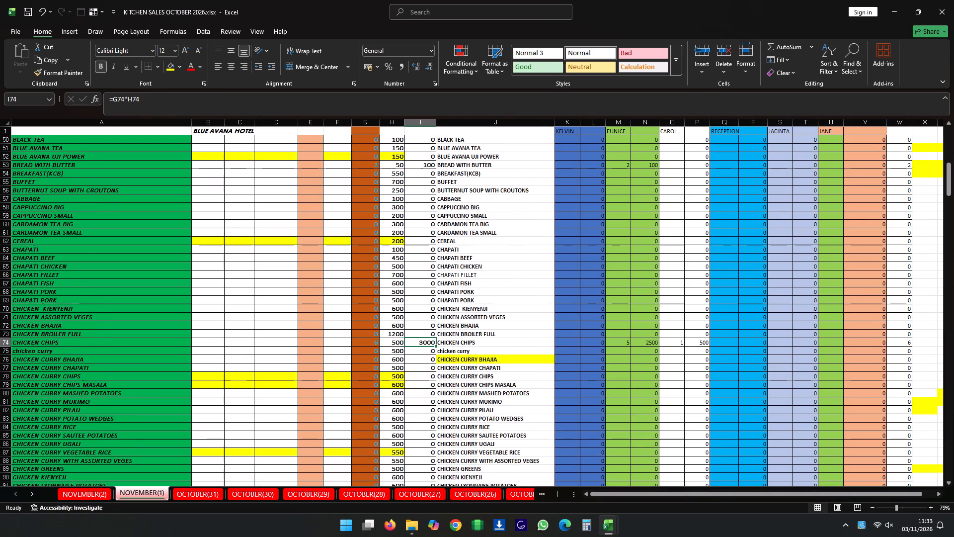
scroll(419, 416, "down", 4)
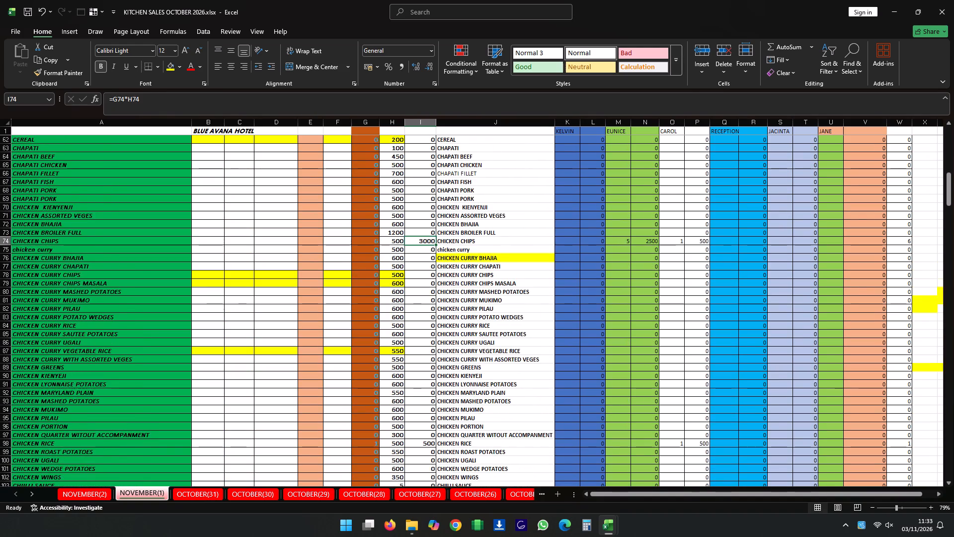
scroll(419, 416, "down", 1)
left_click(427, 421)
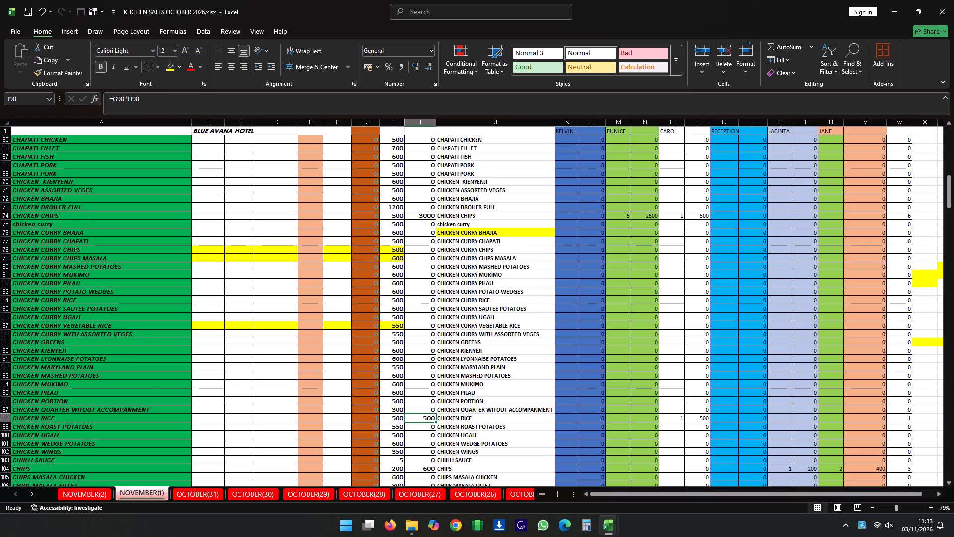
scroll(422, 442, "down", 3)
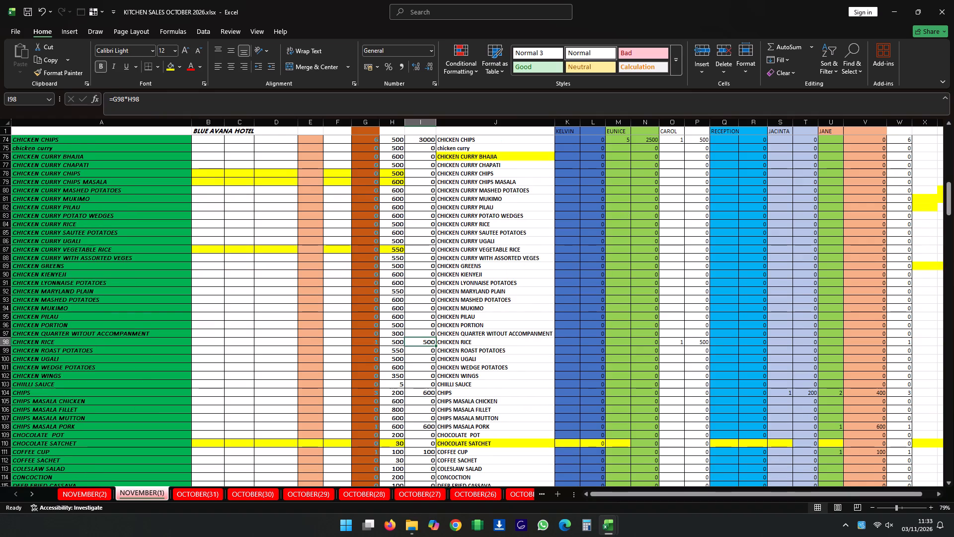
scroll(422, 440, "down", 4)
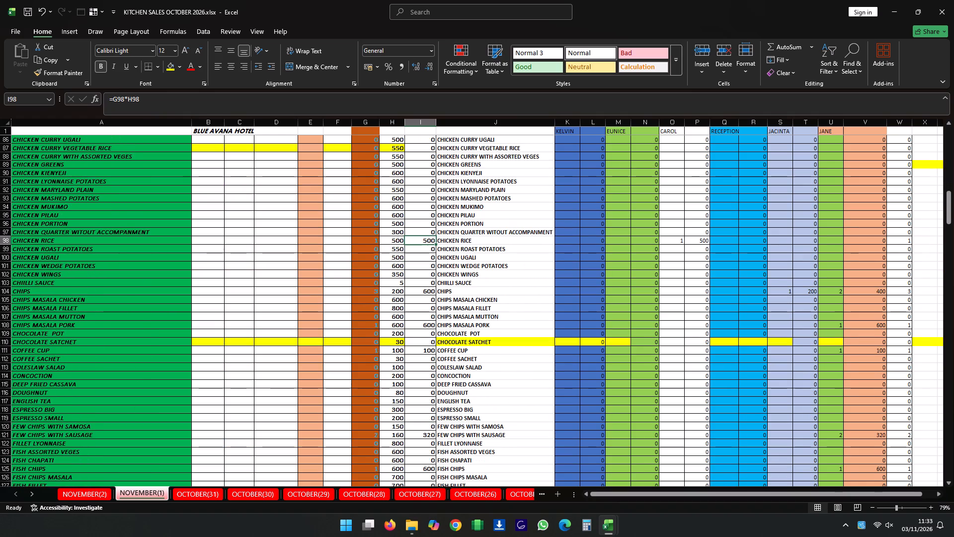
scroll(422, 440, "down", 5)
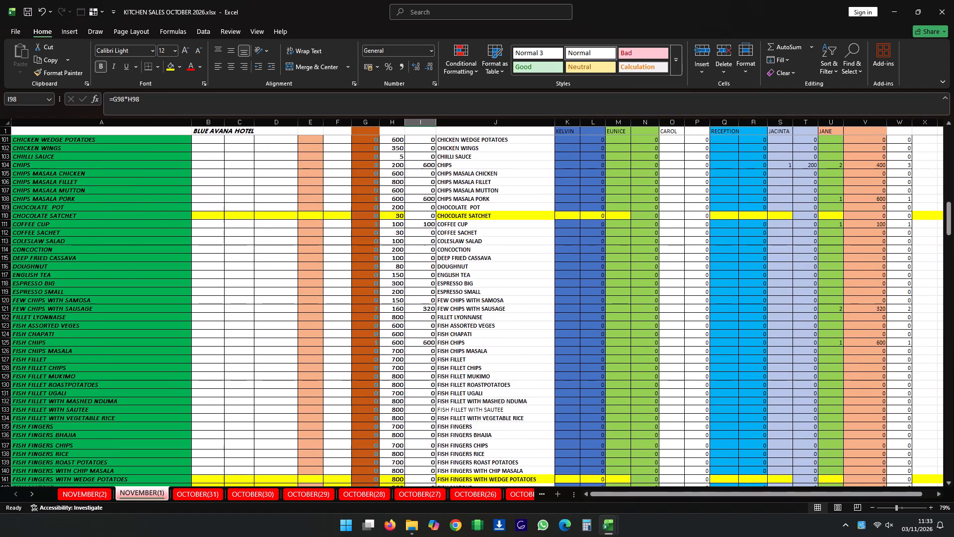
scroll(422, 440, "down", 4)
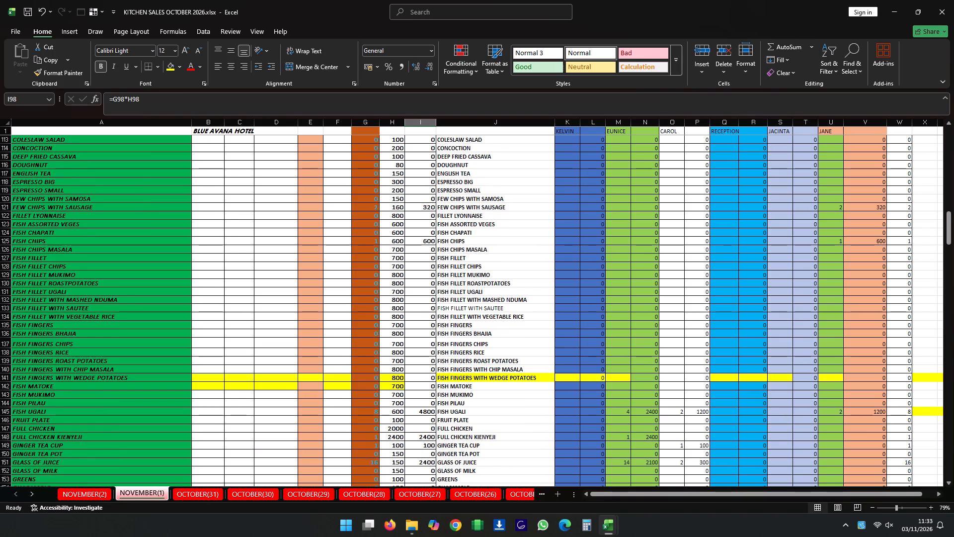
scroll(425, 466, "down", 3)
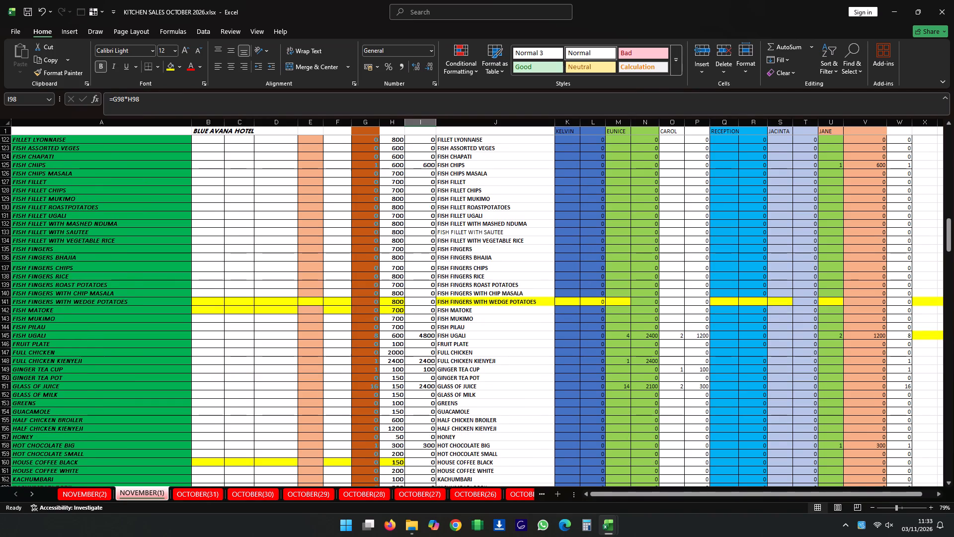
scroll(427, 461, "down", 5)
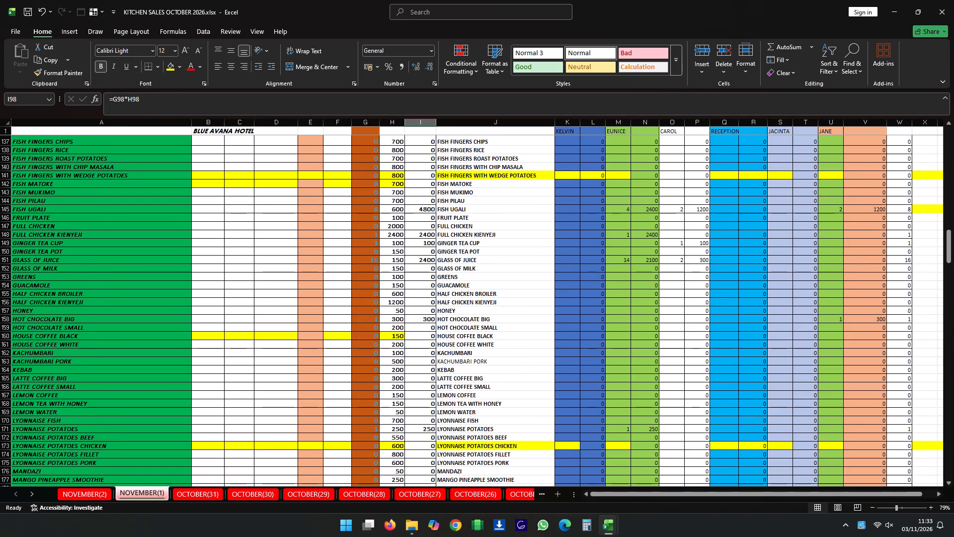
scroll(427, 459, "down", 4)
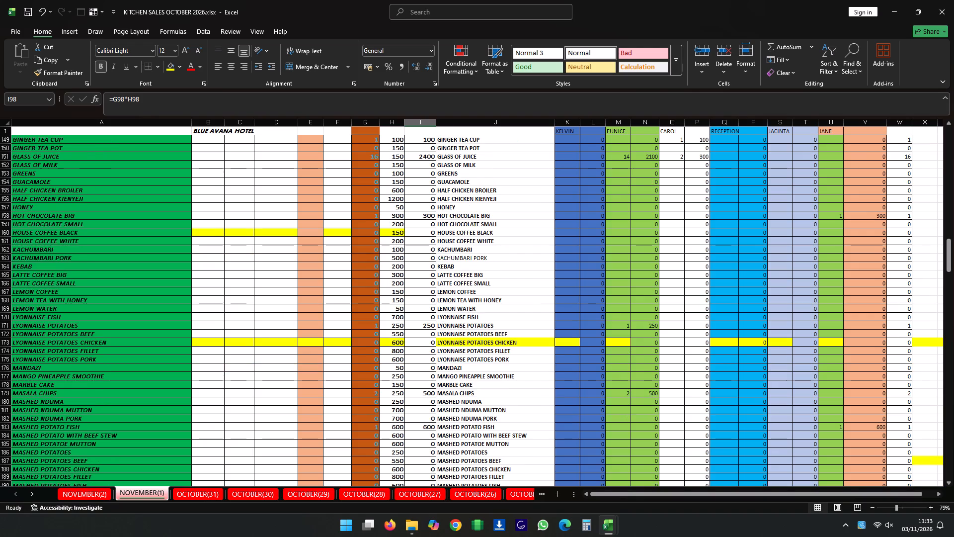
scroll(427, 459, "down", 4)
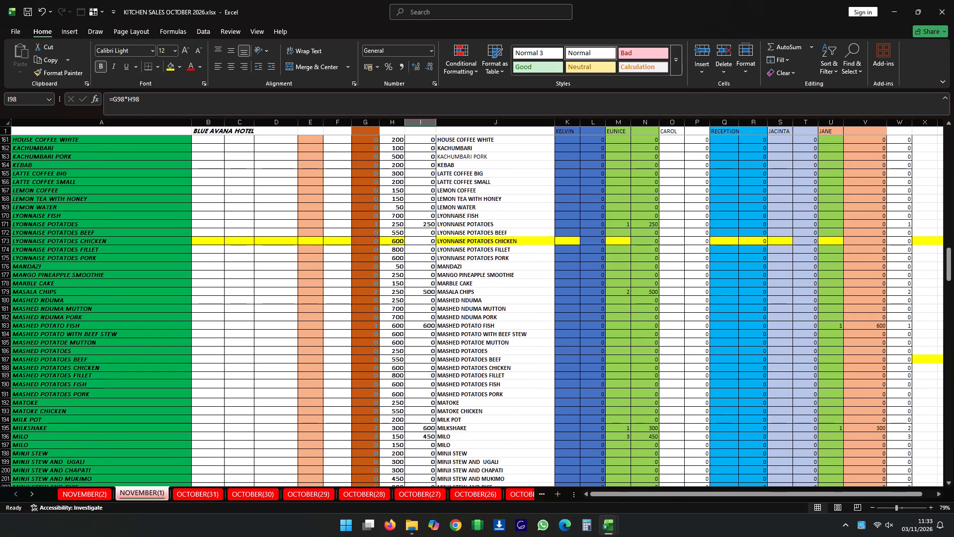
scroll(427, 459, "down", 3)
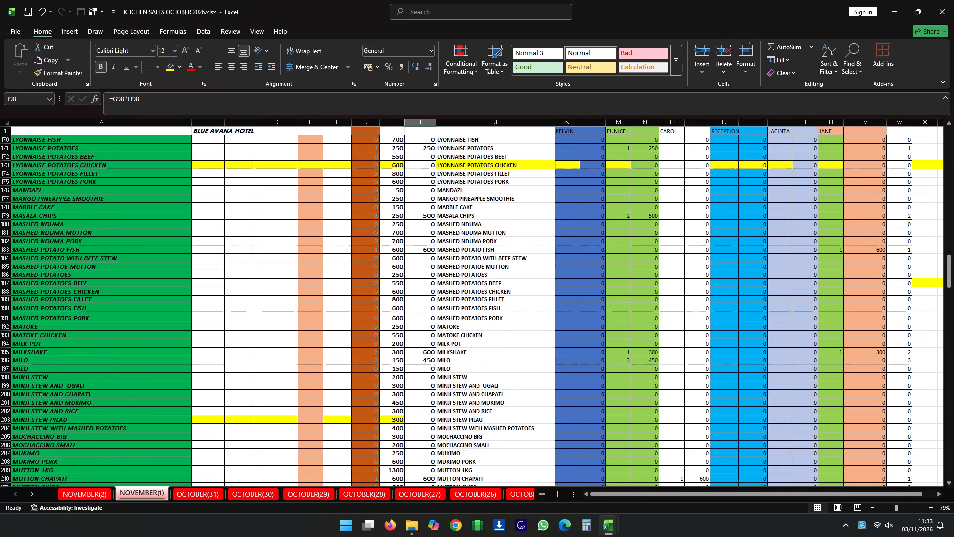
scroll(427, 459, "down", 4)
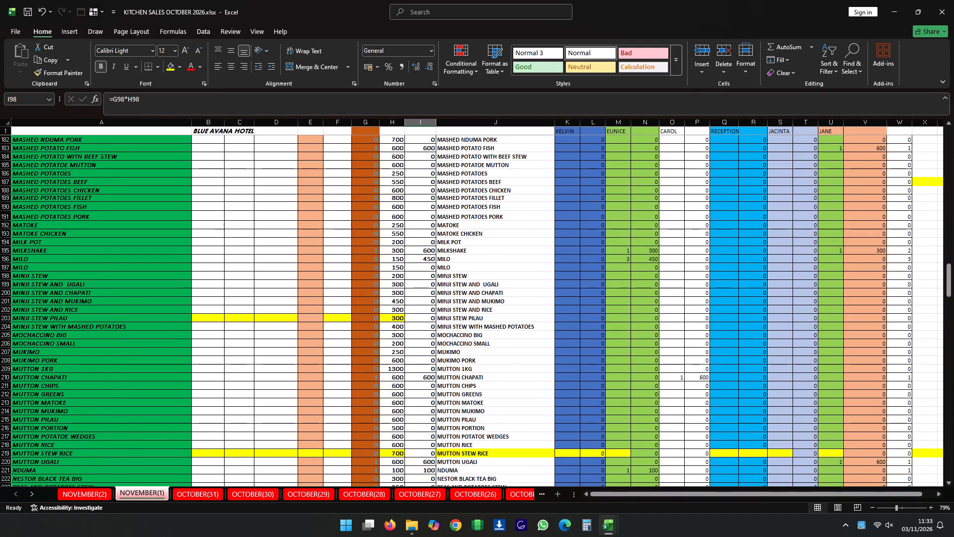
scroll(427, 459, "down", 1)
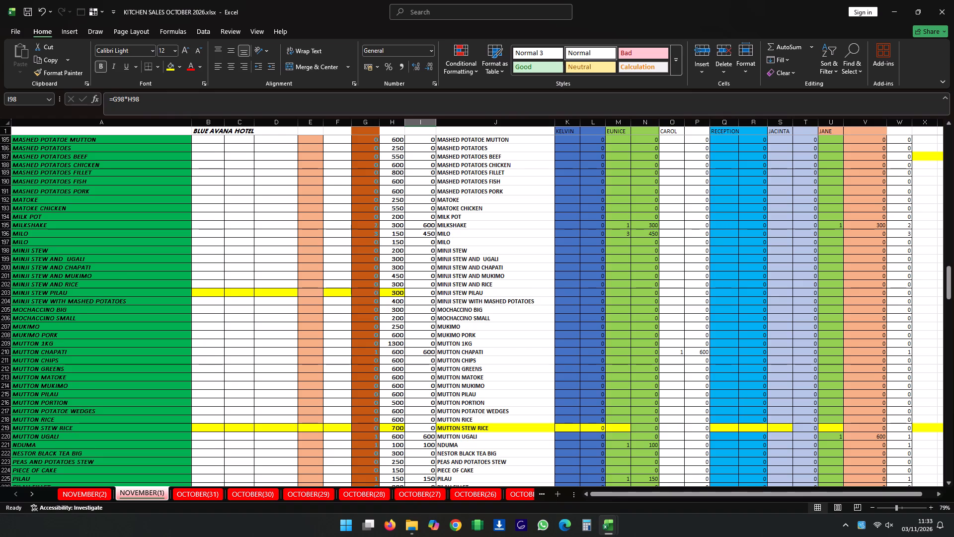
scroll(427, 459, "down", 2)
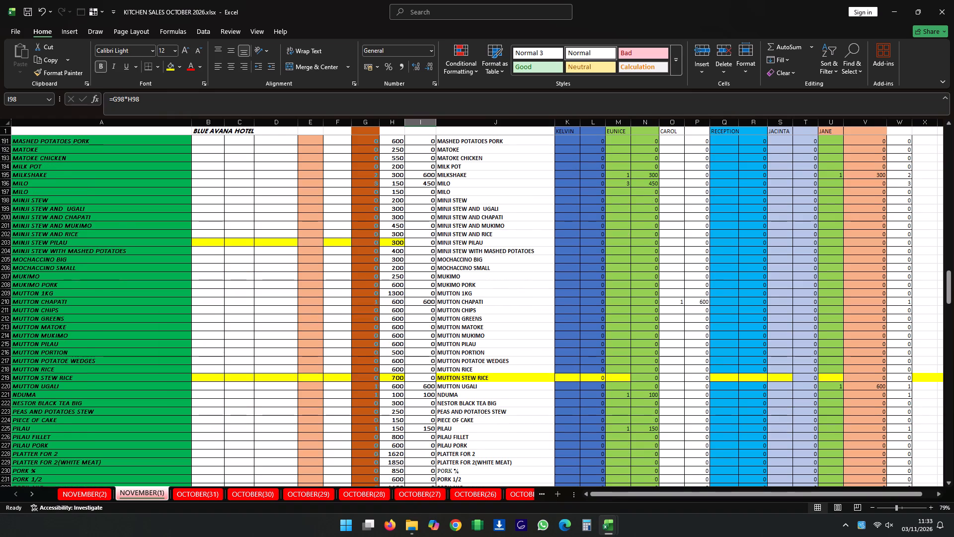
scroll(427, 459, "down", 4)
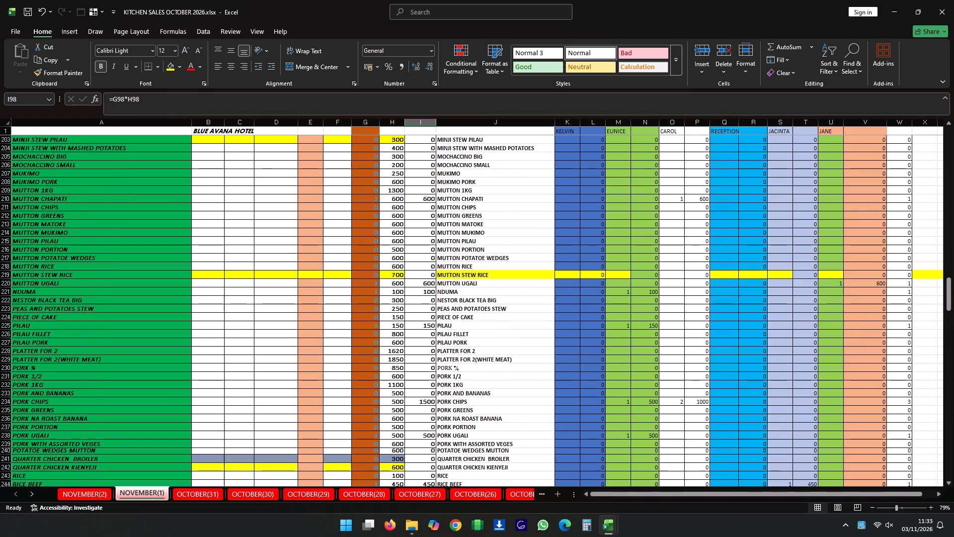
scroll(427, 459, "down", 1)
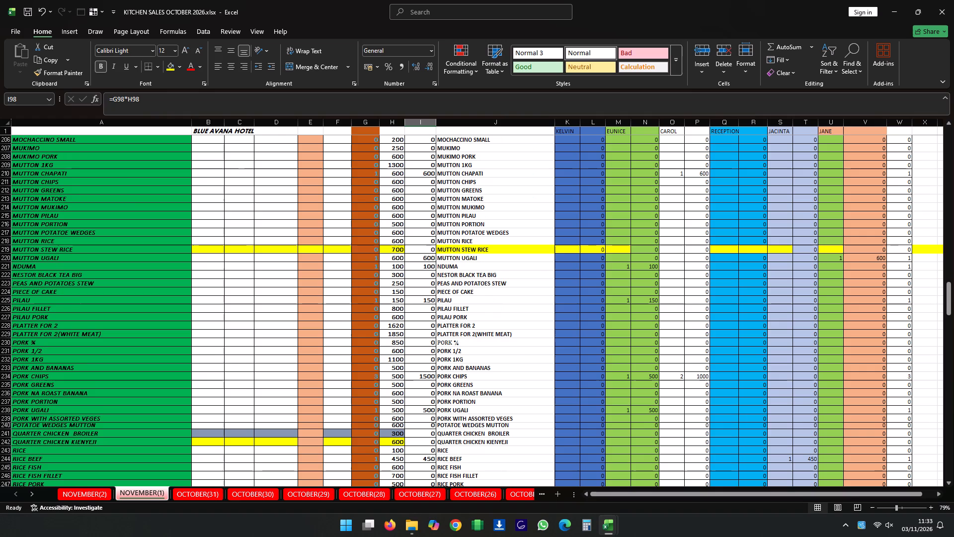
scroll(427, 459, "down", 1)
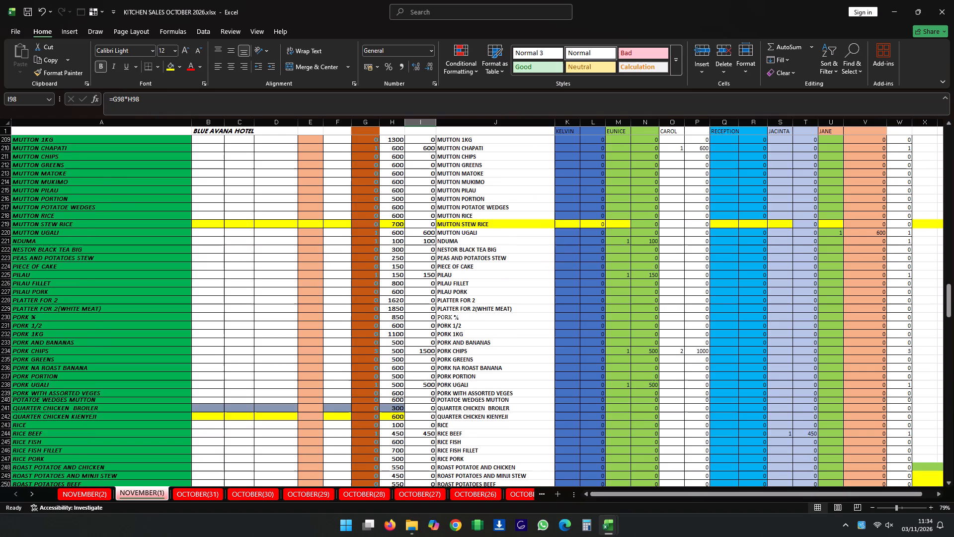
scroll(427, 459, "down", 3)
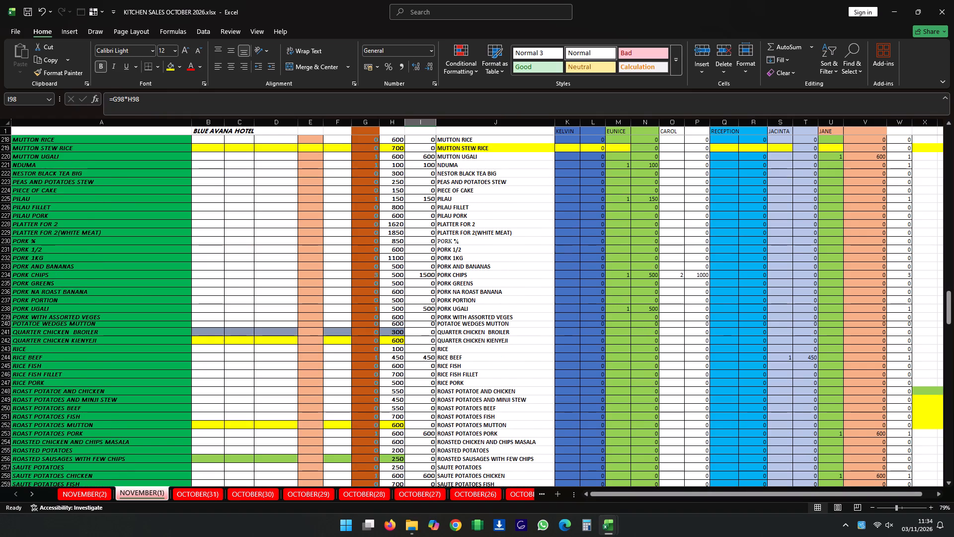
left_click(427, 475)
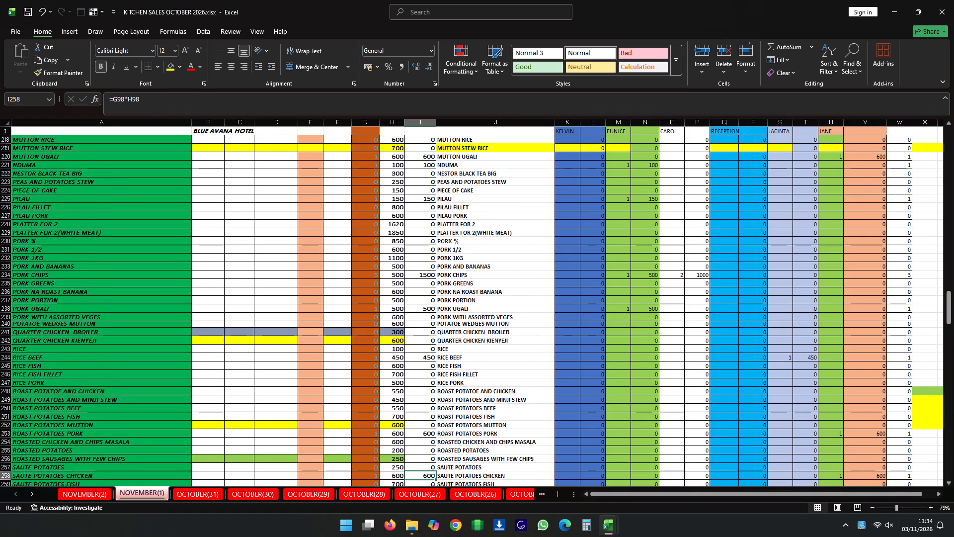
scroll(426, 469, "down", 4)
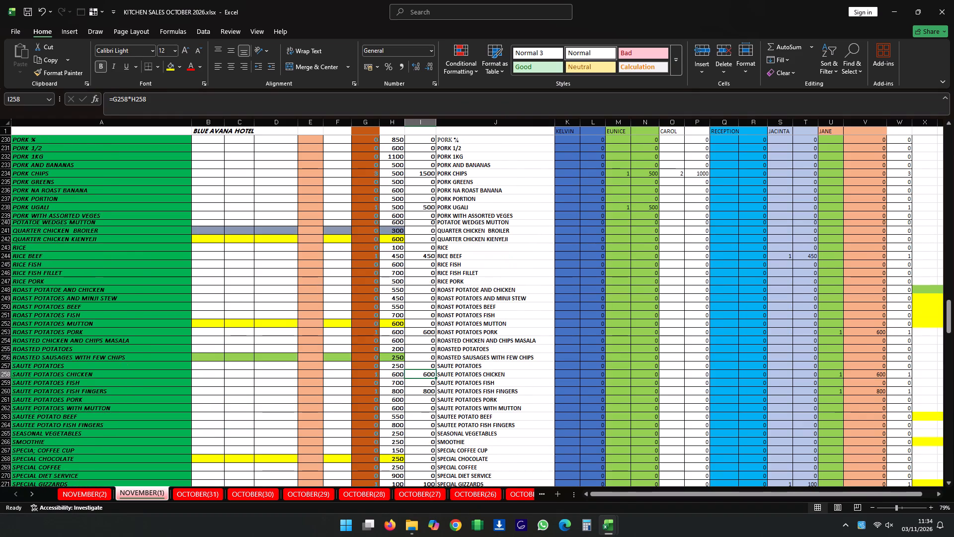
scroll(426, 469, "down", 4)
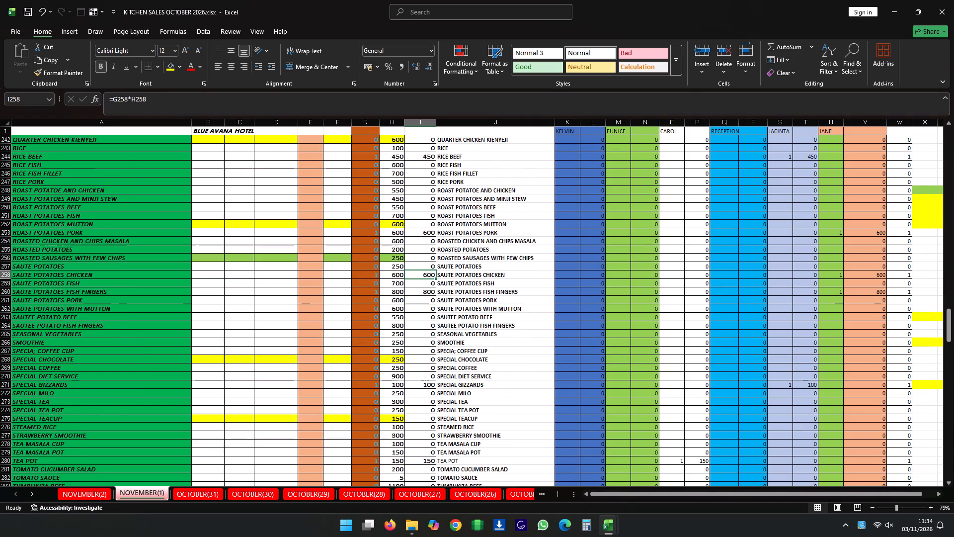
scroll(426, 469, "down", 2)
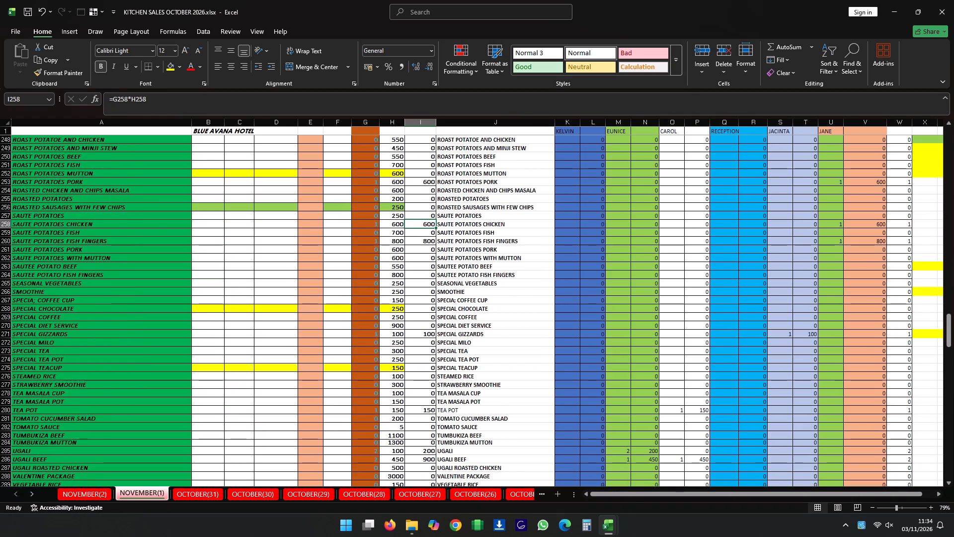
scroll(426, 469, "down", 5)
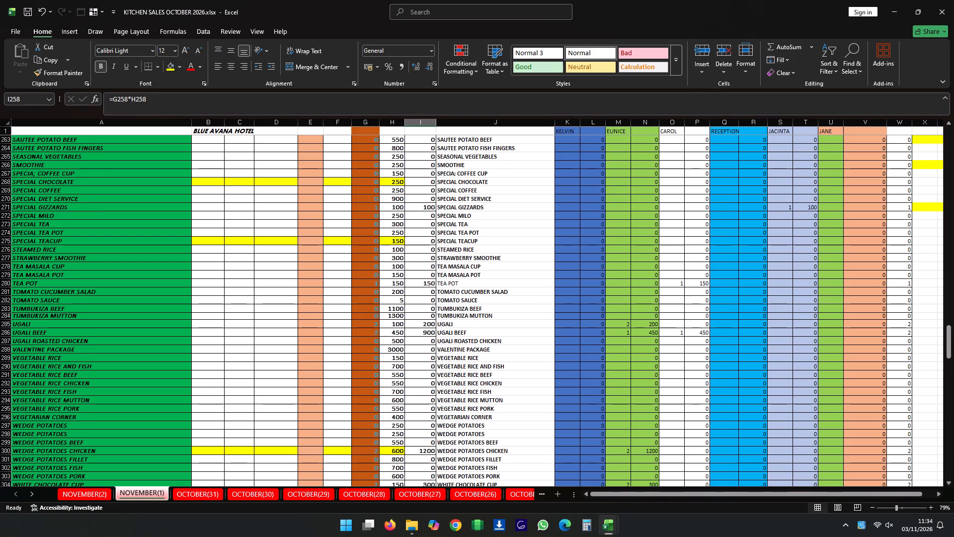
left_click(426, 451)
scroll(426, 453, "down", 2)
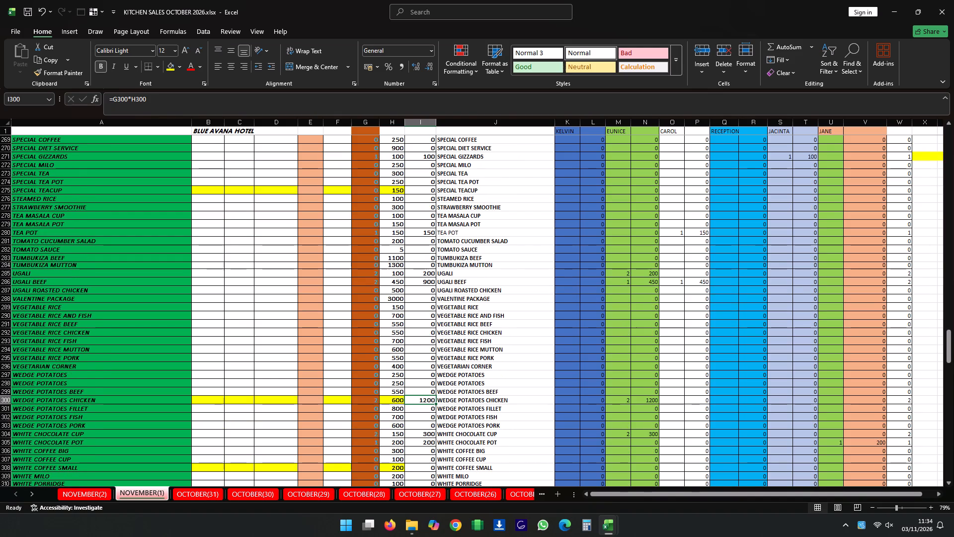
scroll(426, 453, "down", 2)
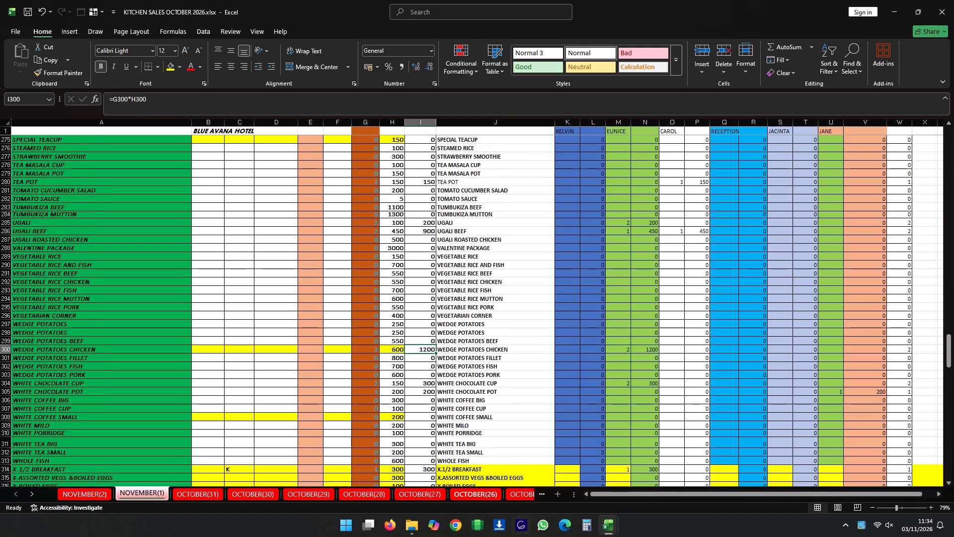
Return to june kitchen stock.xlsx and enter 10 as the CHICKEN sale in the 01-Nov row.
left_click(608, 521)
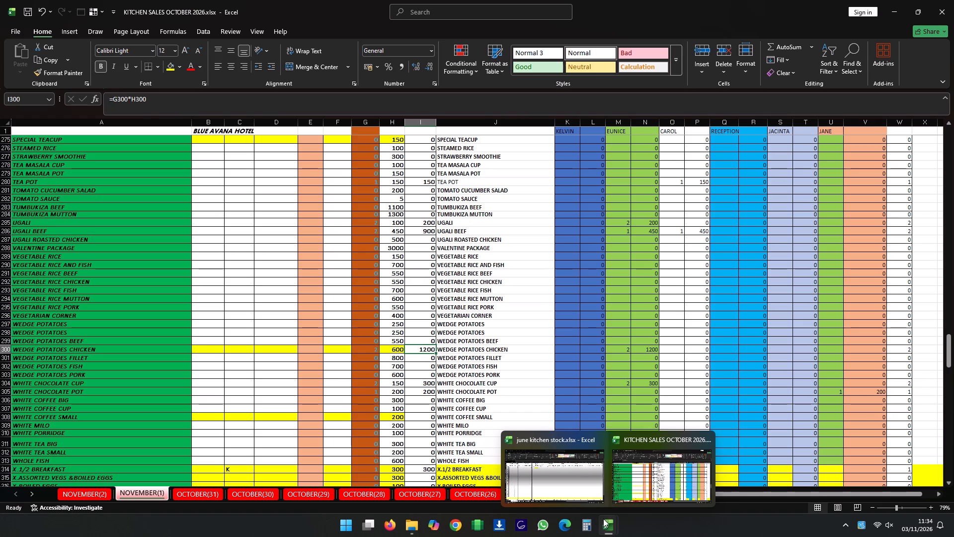
left_click(579, 470)
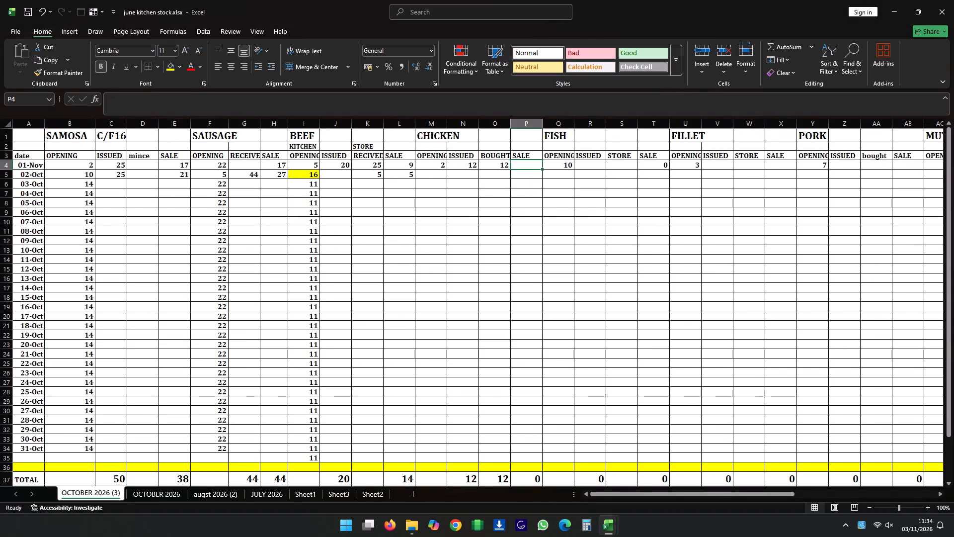
left_click(521, 165)
key("1")
key("0")
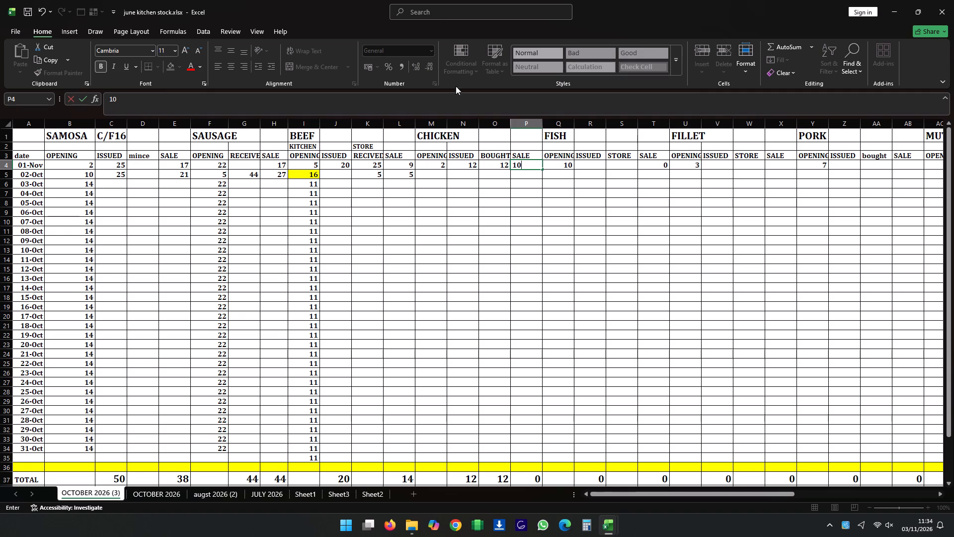
left_click(430, 173)
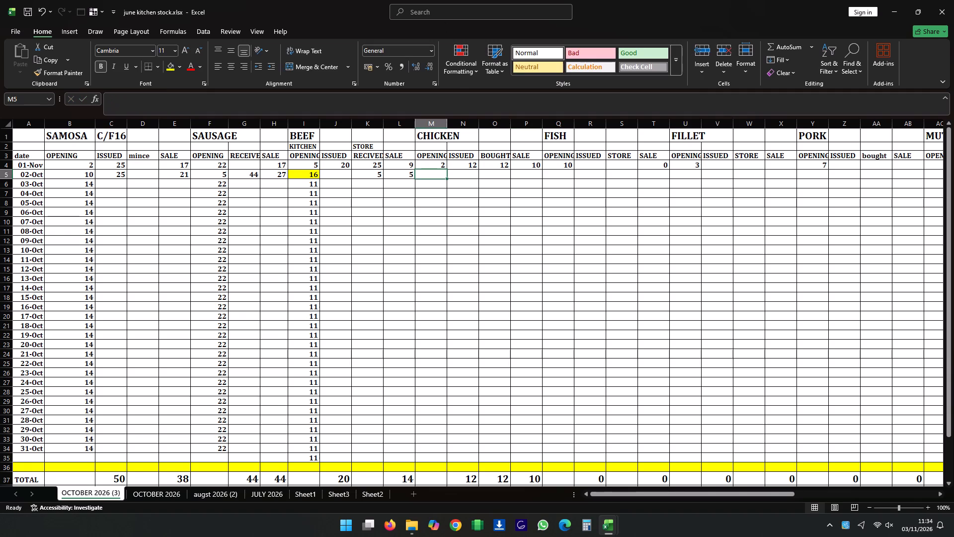
Enter the formula =(M4+N4-P4) as the CHICKEN opening stock in the 02-Oct row.
key("equal")
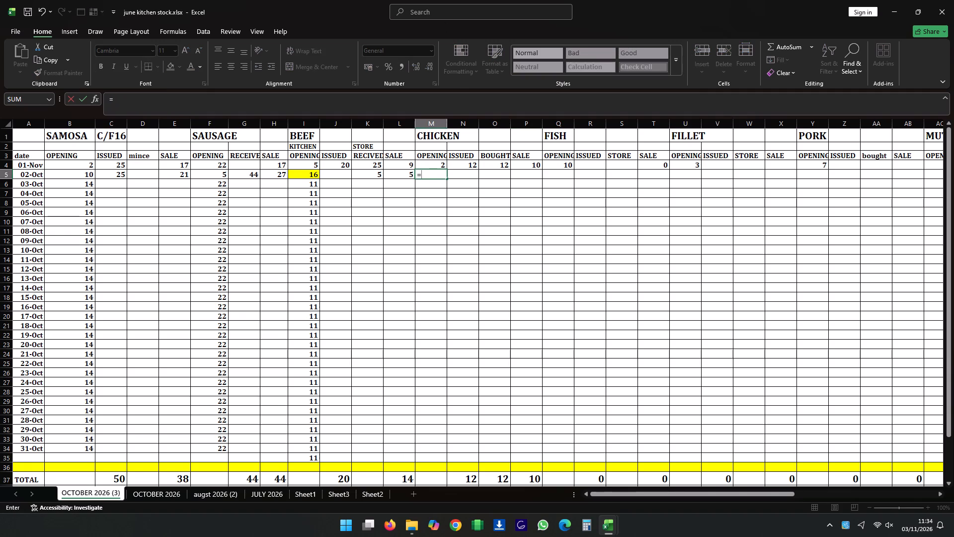
key("shift+parenleft")
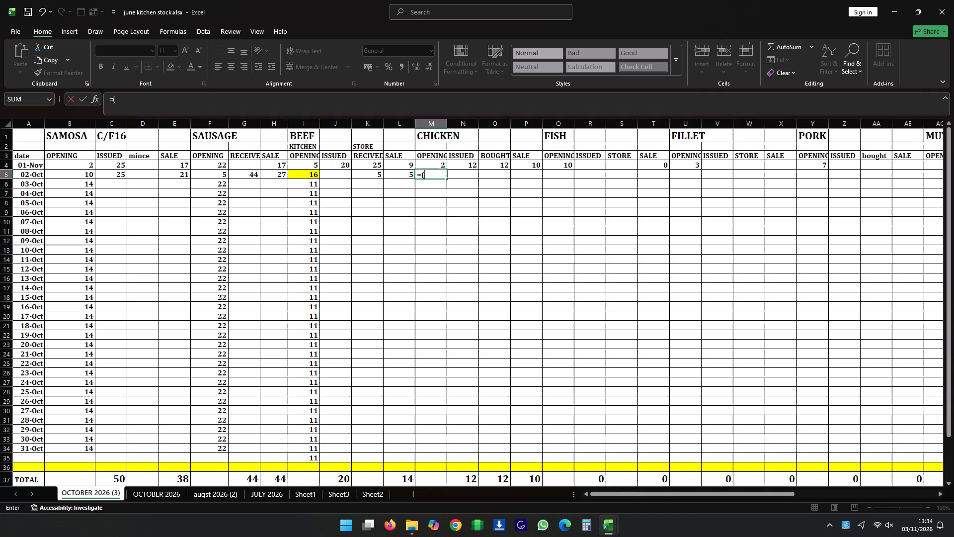
left_click(434, 165)
key("plus")
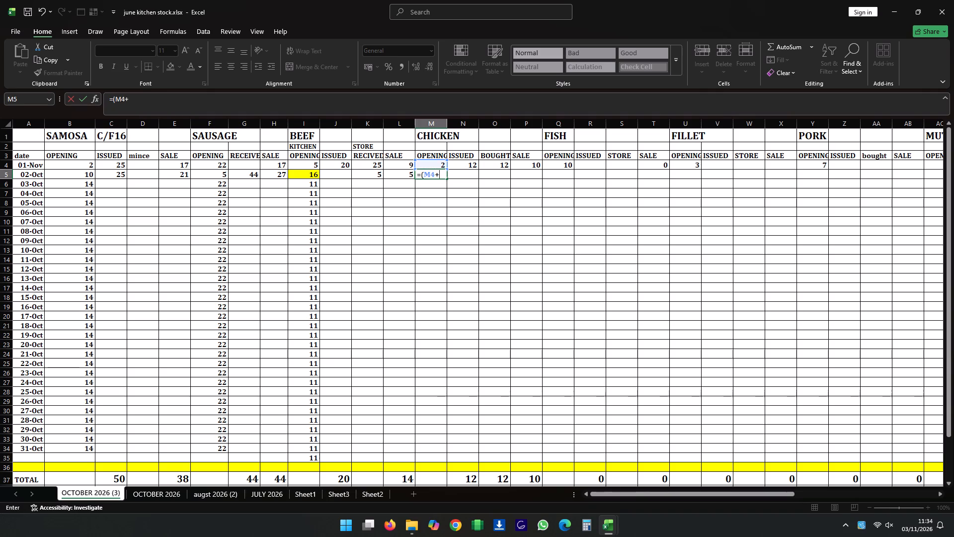
left_click(467, 166)
key("minus")
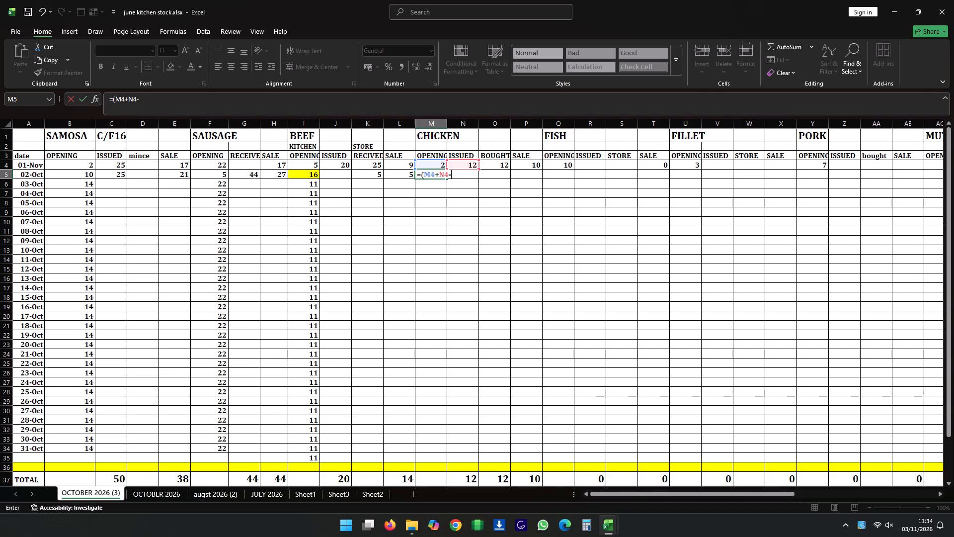
left_click(527, 161)
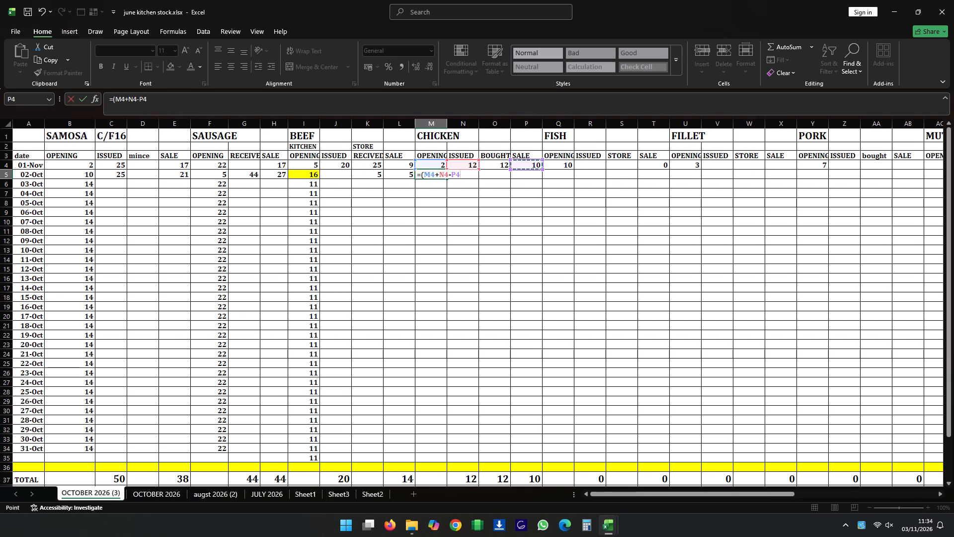
key("shift+parenright")
key("Return")
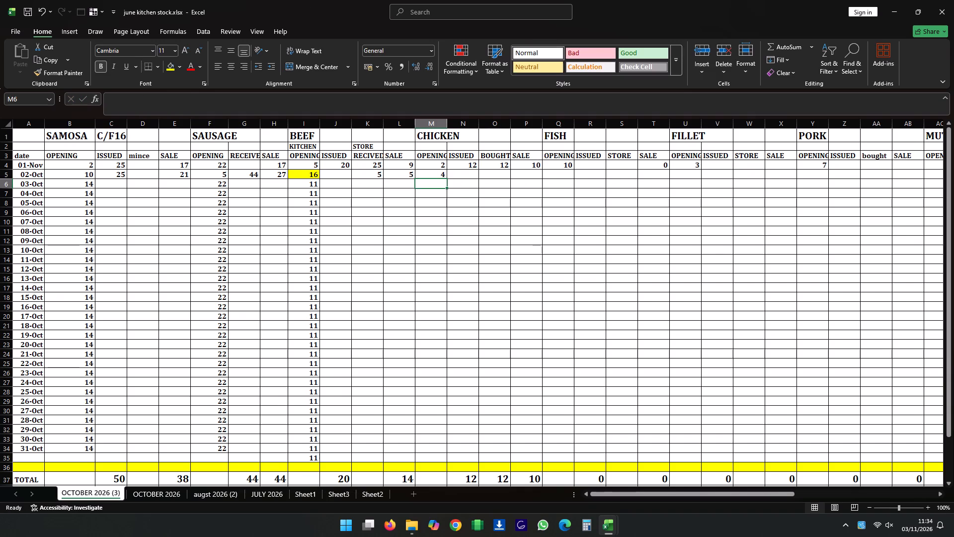
In the 02-Oct row, enter 60 as the CHICKEN bought quantity and 8 as the CHICKEN issued quantity.
left_click(495, 174)
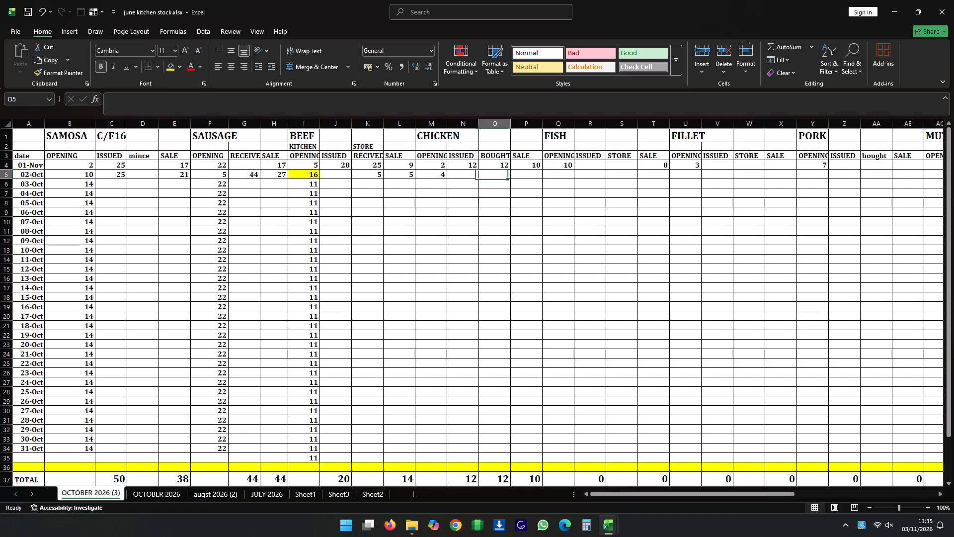
left_click(496, 173)
type("60")
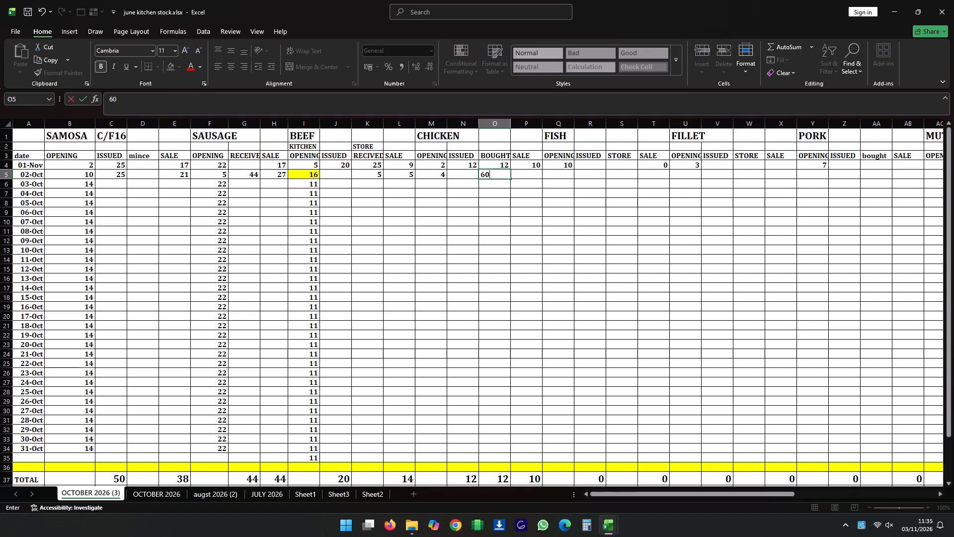
left_click(470, 173)
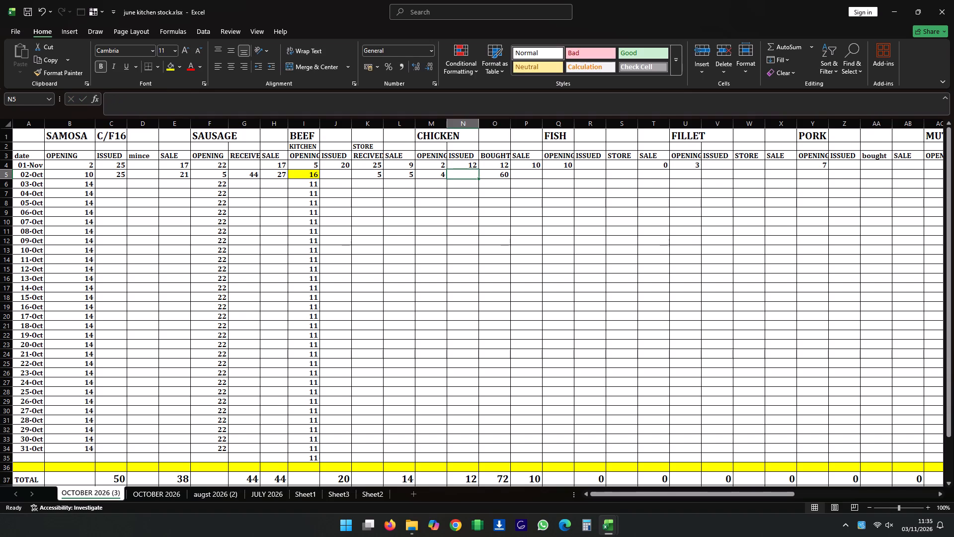
key("8")
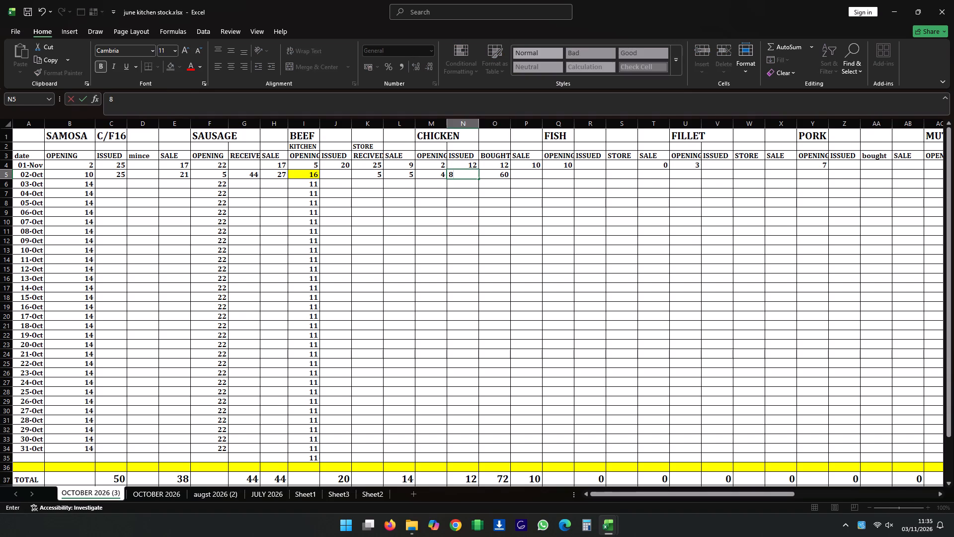
left_click(501, 178)
left_click(502, 185)
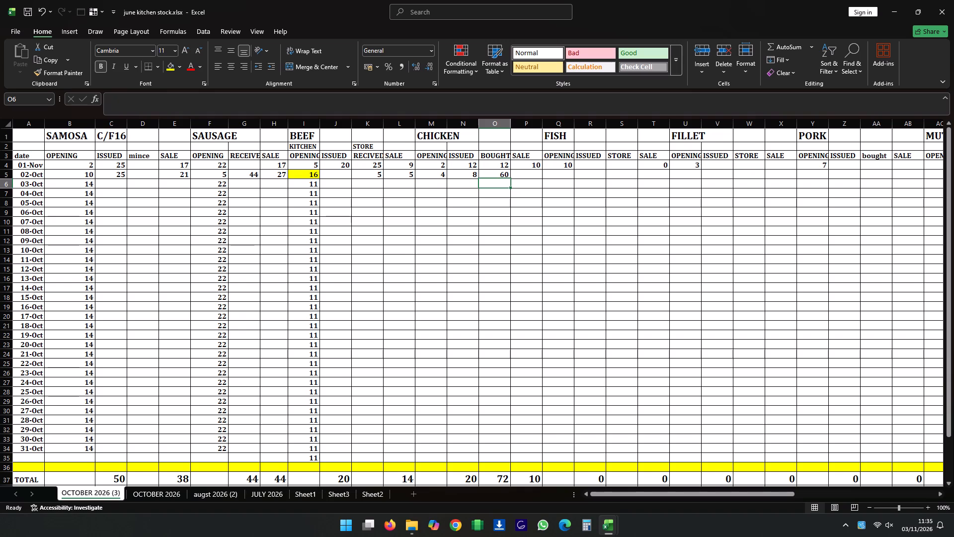
Replace the CHICKEN bought quantity in the 02-Oct row with the formula =(O4-N4) and fill it down to row 35.
left_click(507, 174)
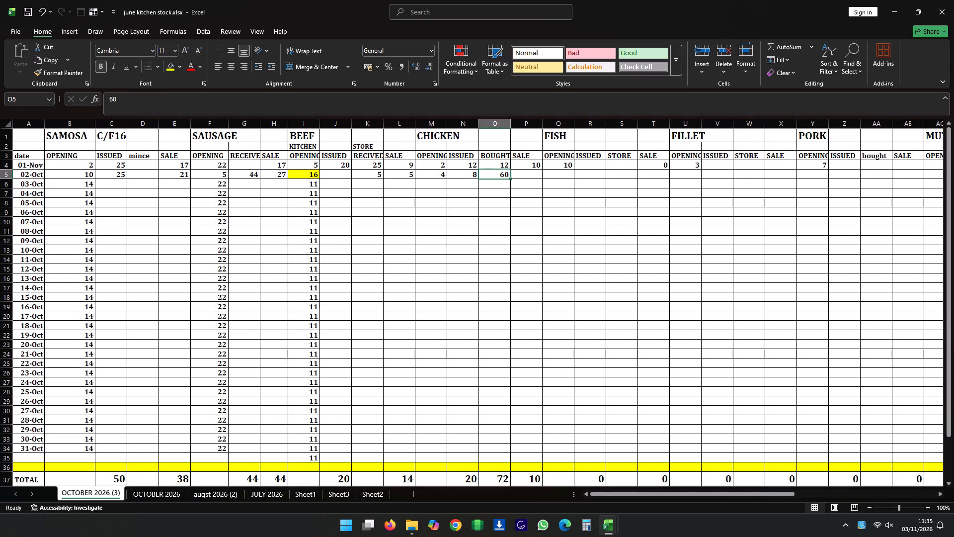
key("BackSpace")
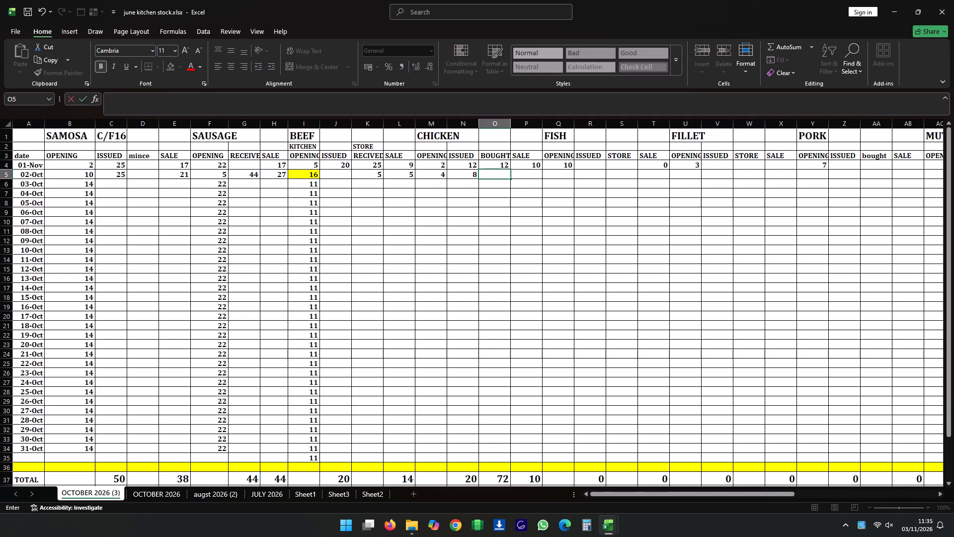
key("equal")
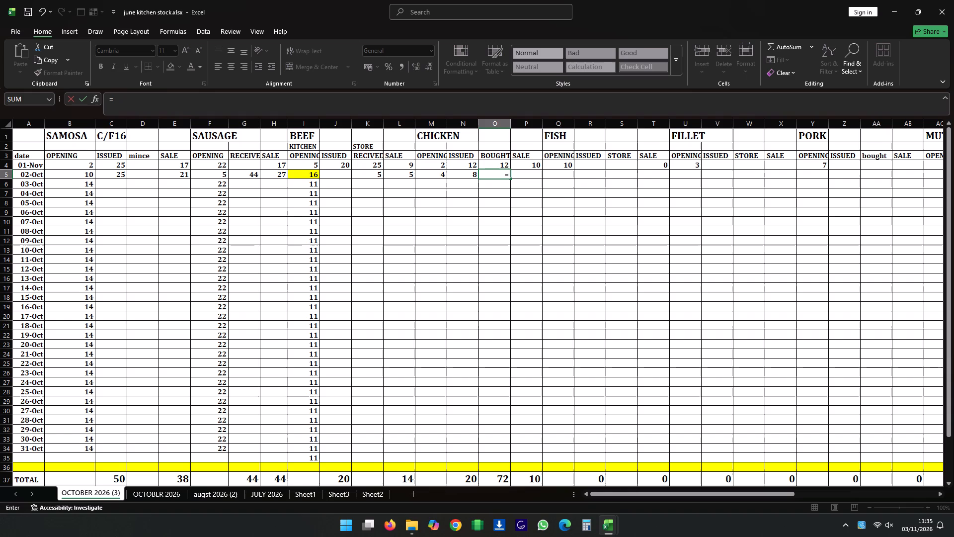
key("shift+parenleft")
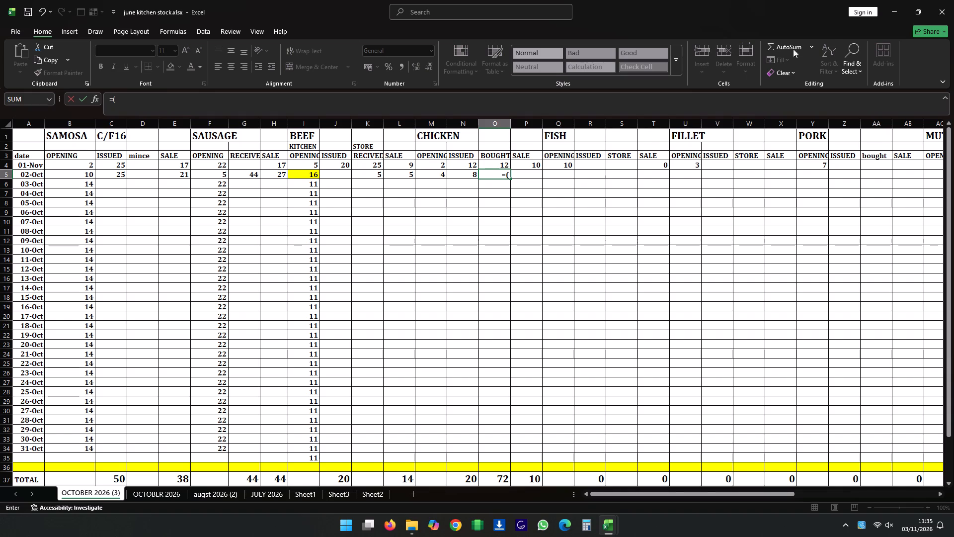
left_click(499, 165)
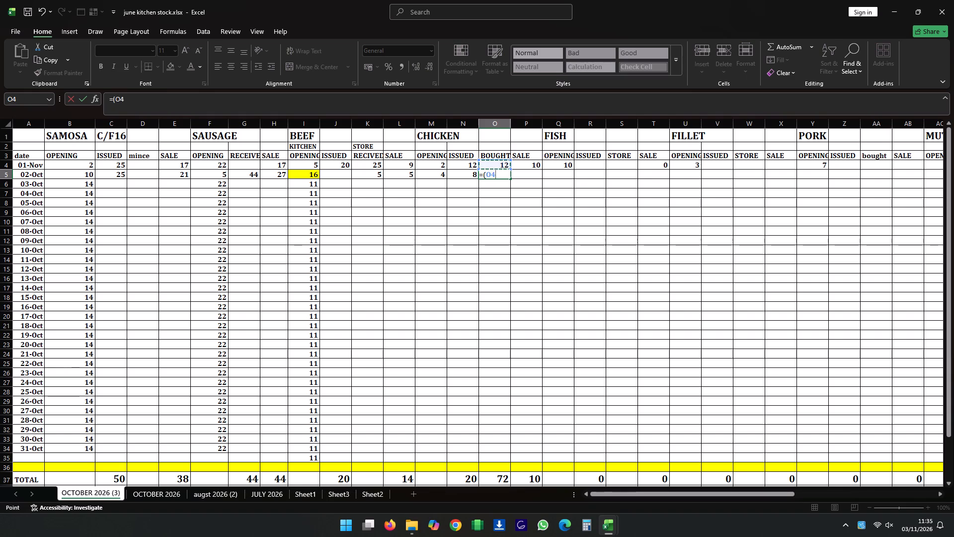
key("minus")
left_click(472, 165)
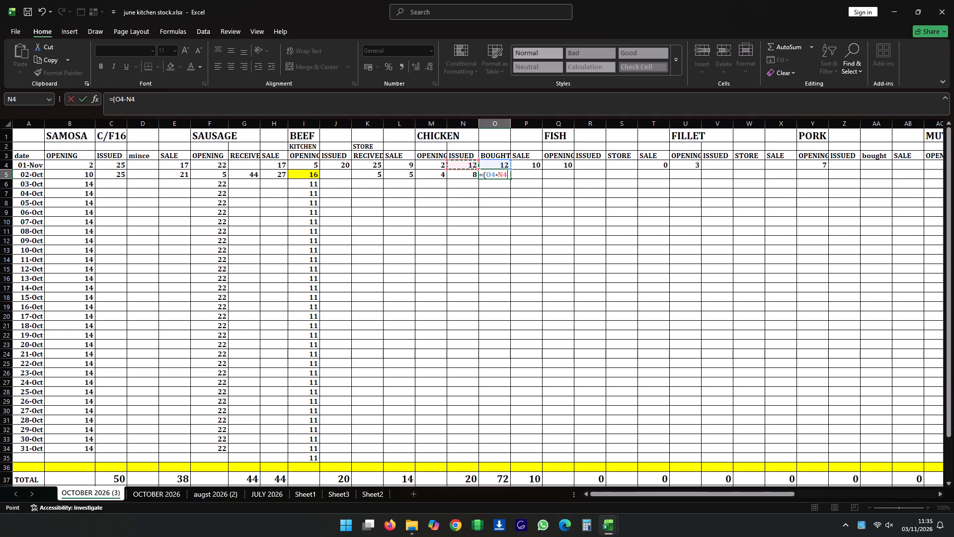
key("shift+parenright")
key("Return")
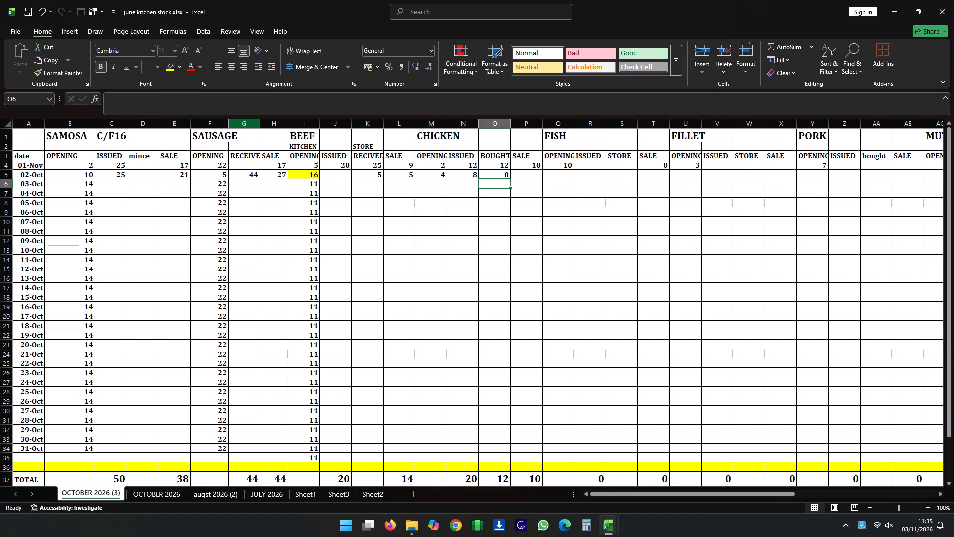
left_click_drag(511, 179, 489, 460)
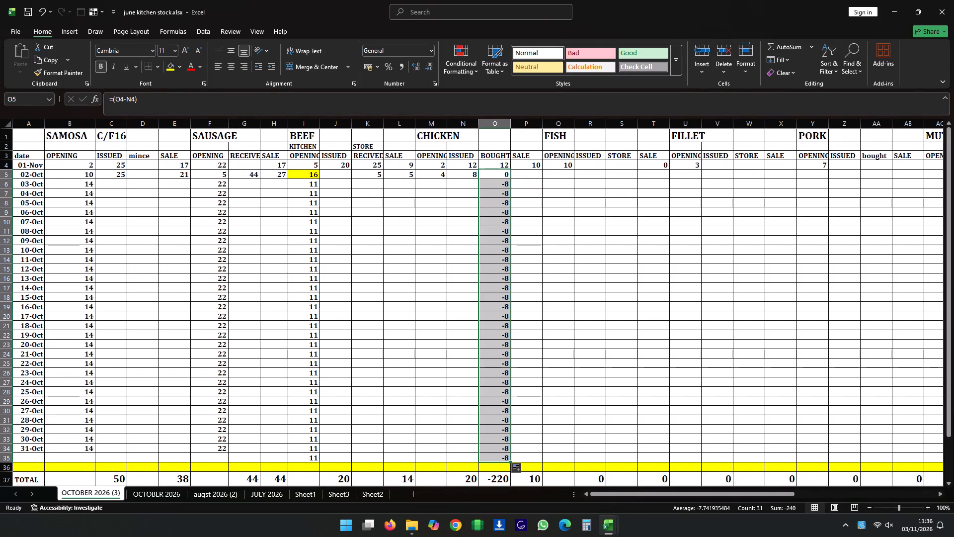
Set the CHICKEN bought quantity in the 02-Oct row to 60.
left_click(504, 175)
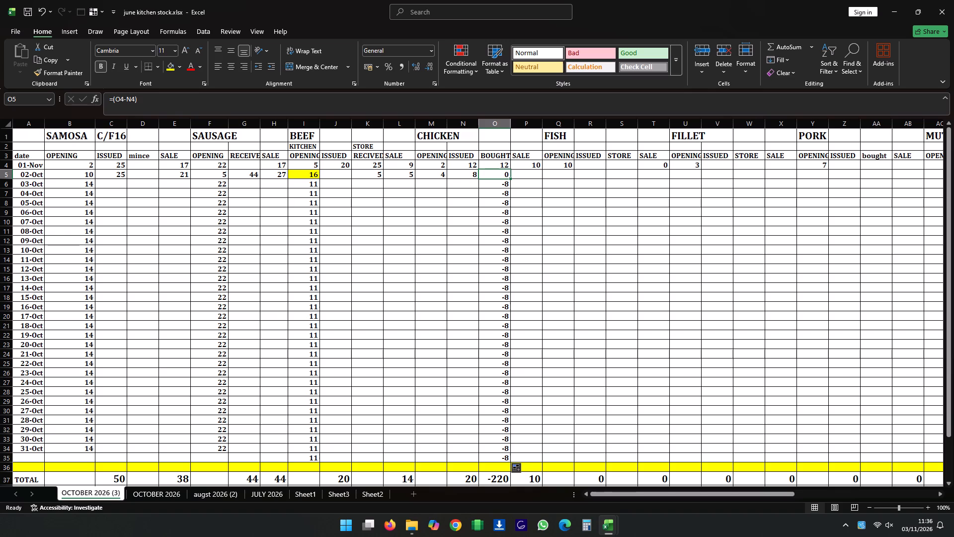
key("1")
key("6")
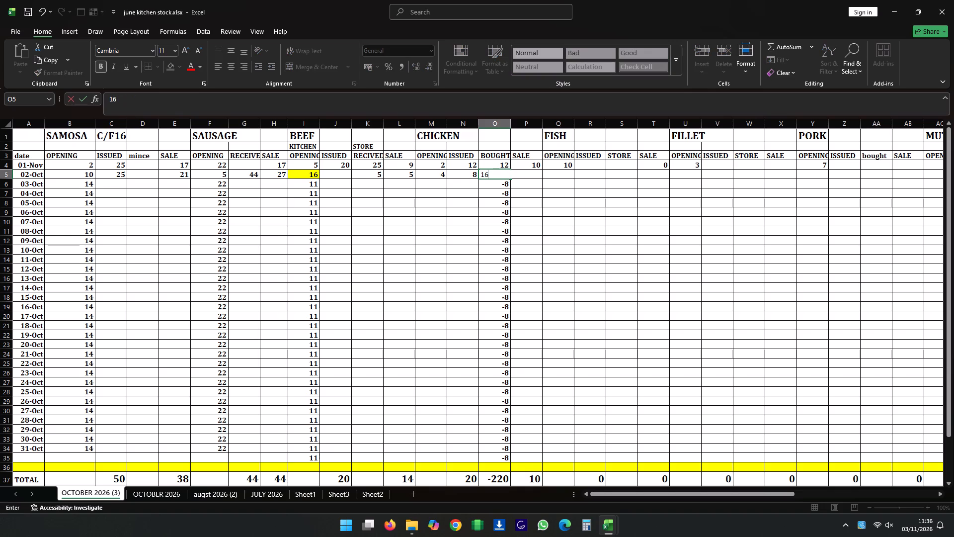
key("BackSpace")
key("BackSpace")
type("60")
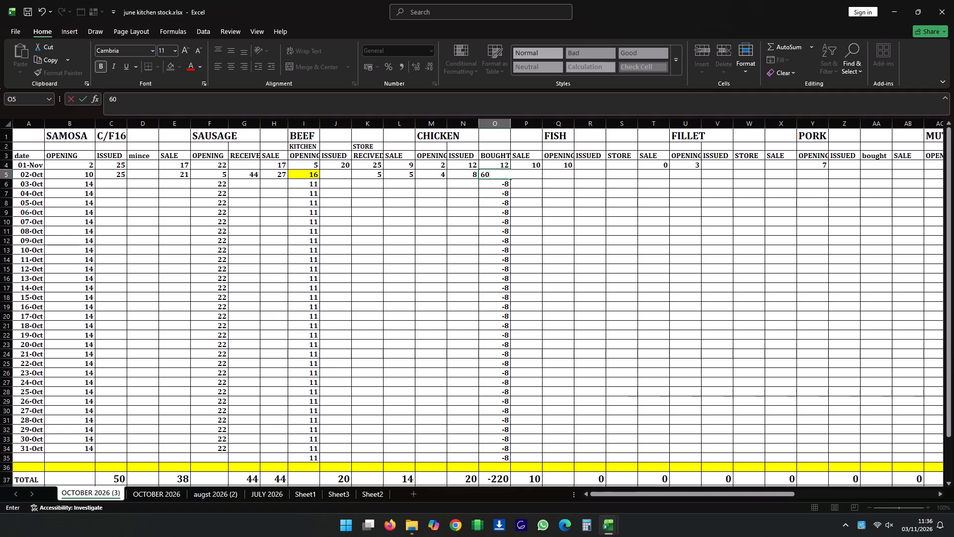
left_click(547, 245)
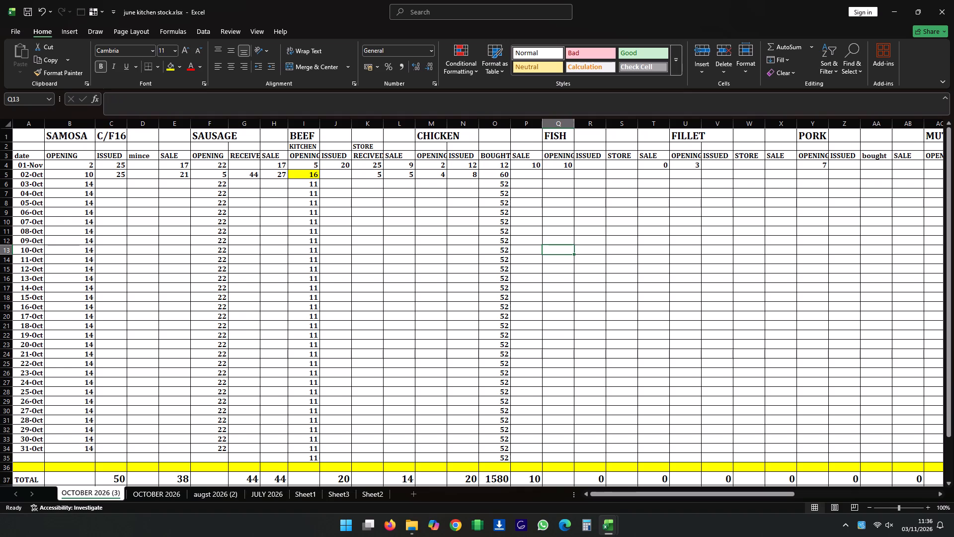
Enter 4 as the CHICKEN sale in the 02-Oct row.
left_click(536, 175)
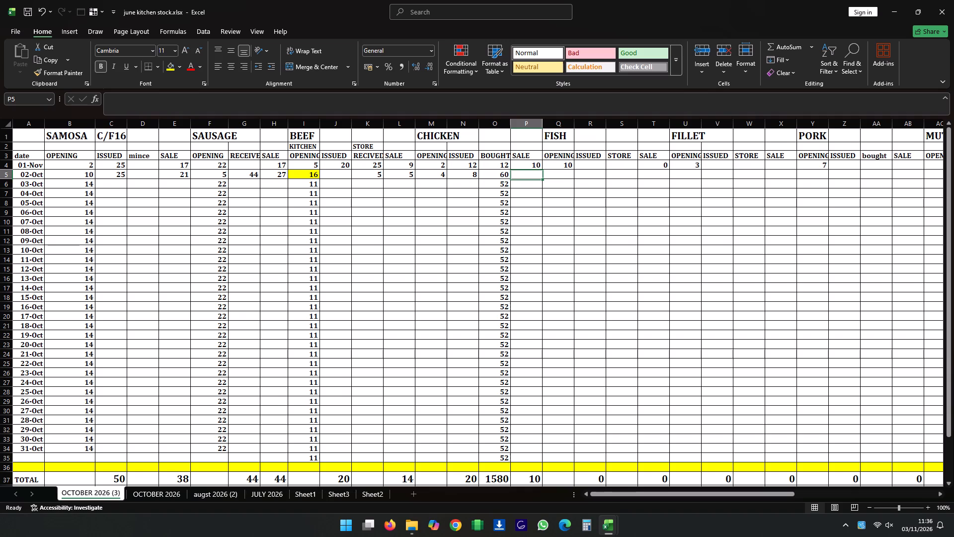
key("4")
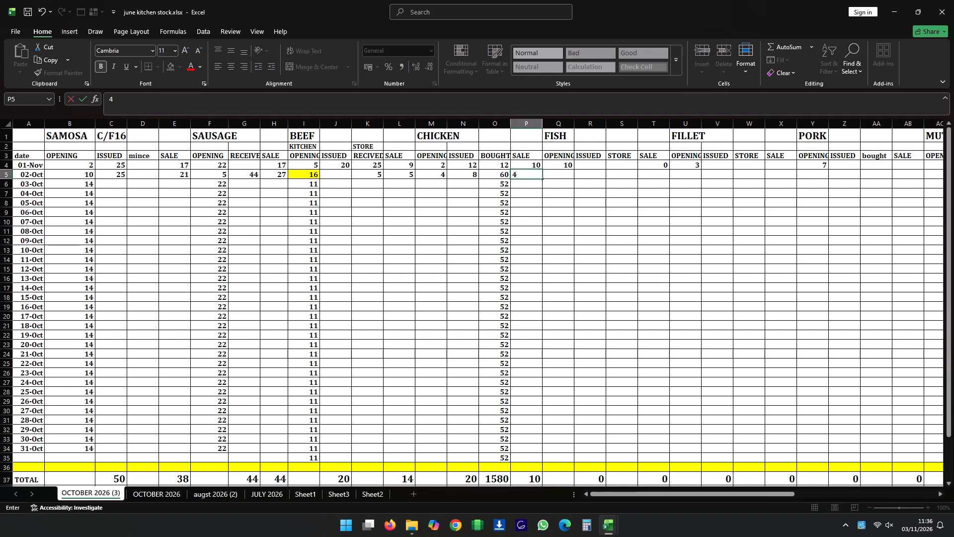
Fill the CHICKEN opening-stock formula from the 02-Oct row down to the 20-Oct row.
left_click(437, 173)
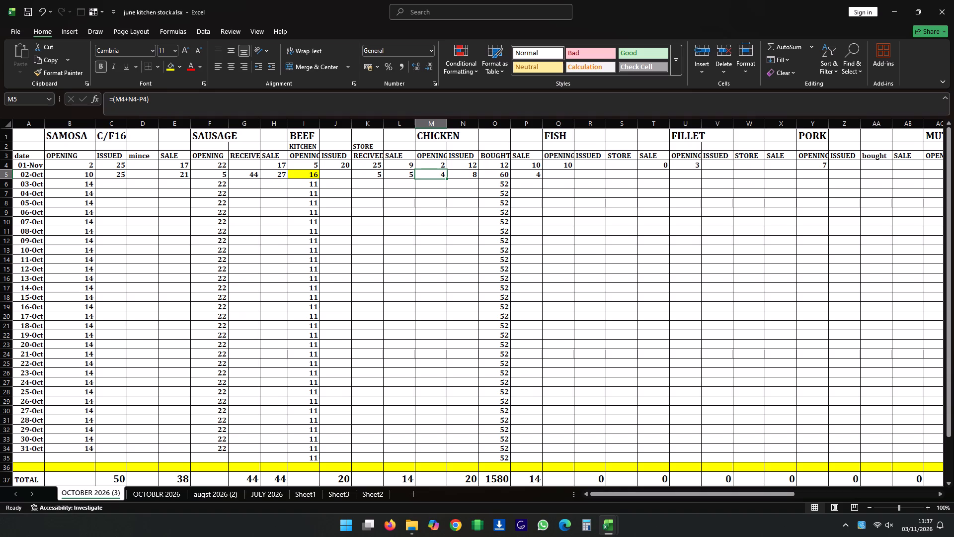
left_click_drag(446, 178, 441, 344)
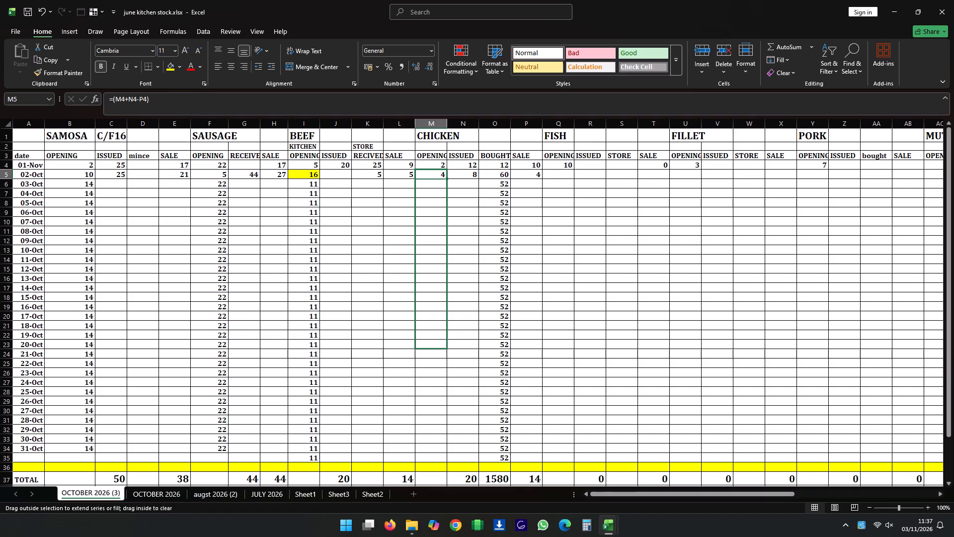
left_click_drag(441, 344, 444, 353)
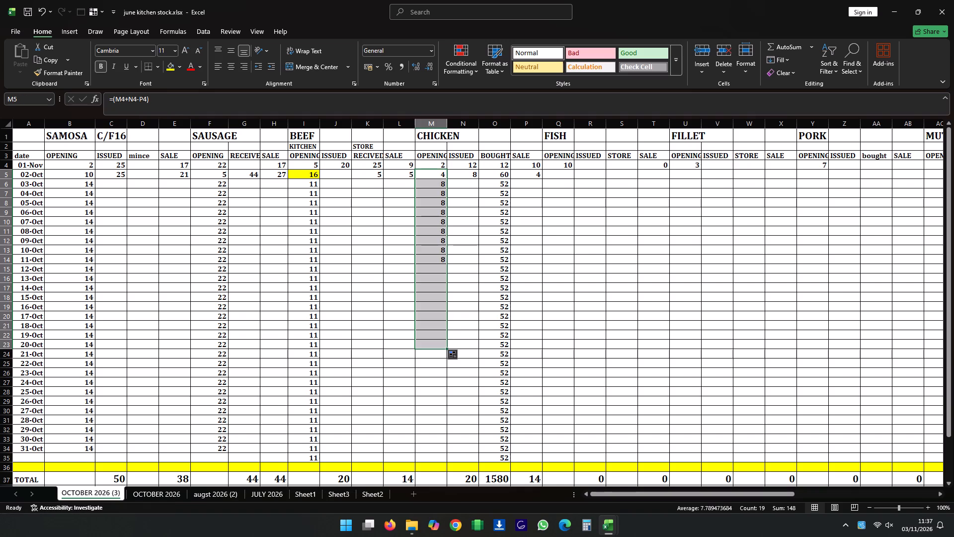
Change the CHICKEN sale in the 02-Oct row to 5.
left_click(538, 175)
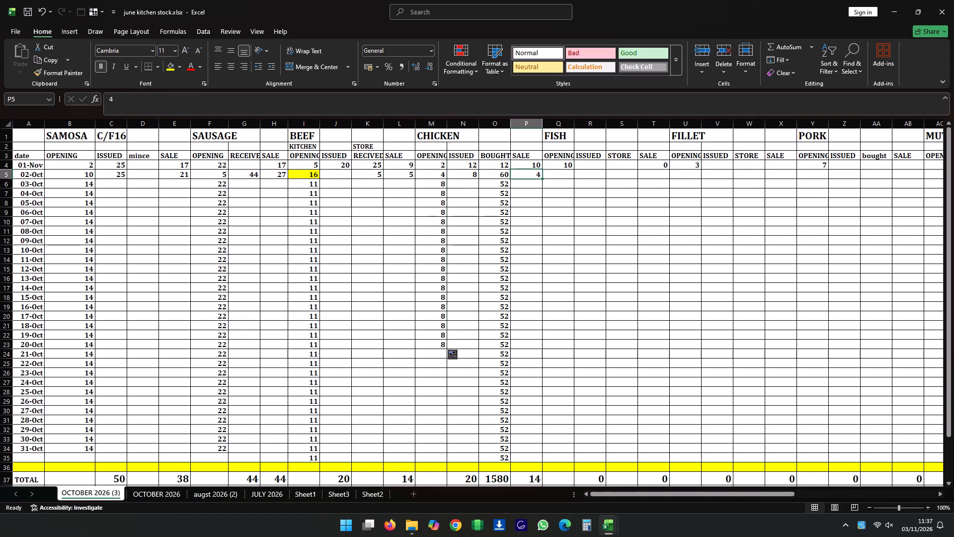
key("5")
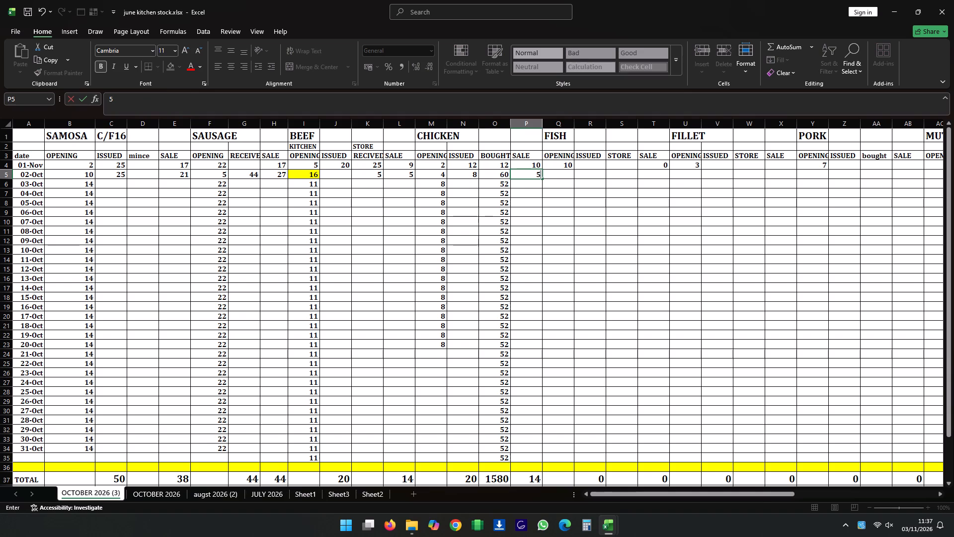
Fill the CHICKEN opening-stock formula from the 02-Oct row down to row 35.
left_click(435, 172)
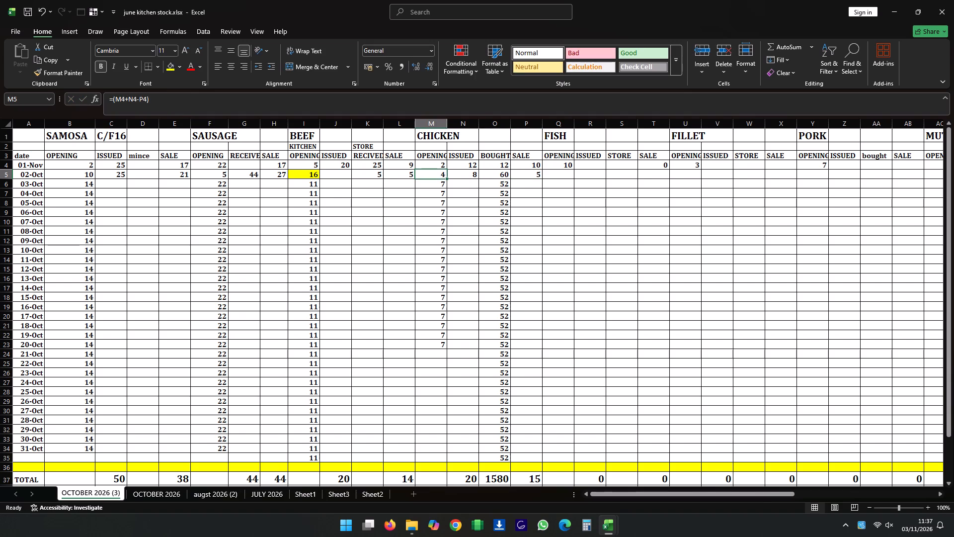
left_click_drag(447, 178, 457, 493)
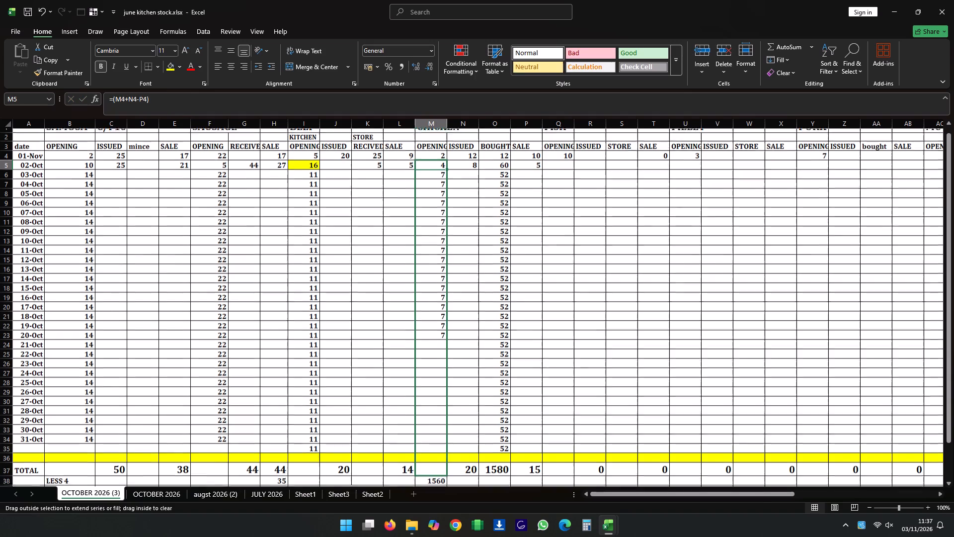
left_click_drag(457, 493, 454, 419)
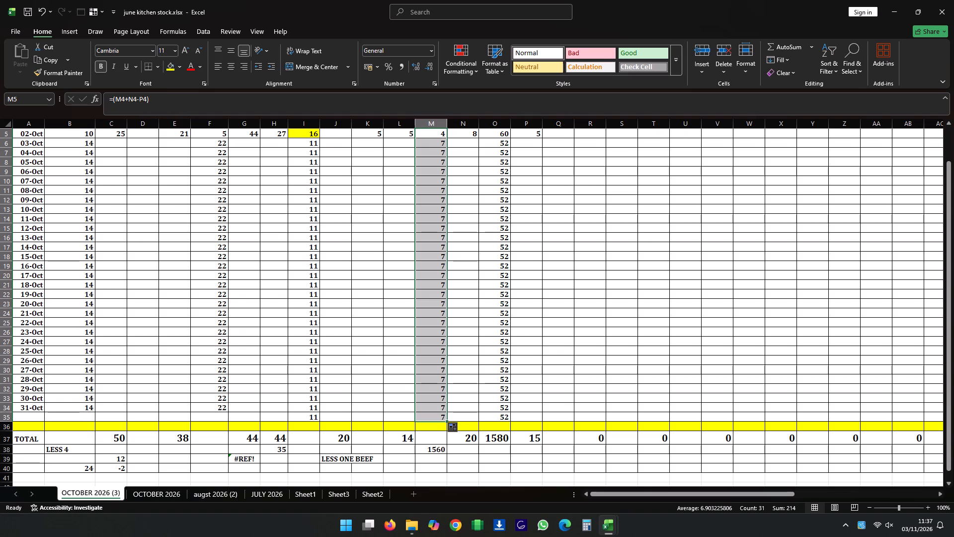
Enter the formula =(Q4+R4-T4) as the FISH opening stock in the 02-Oct row.
scroll(605, 302, "up", 7)
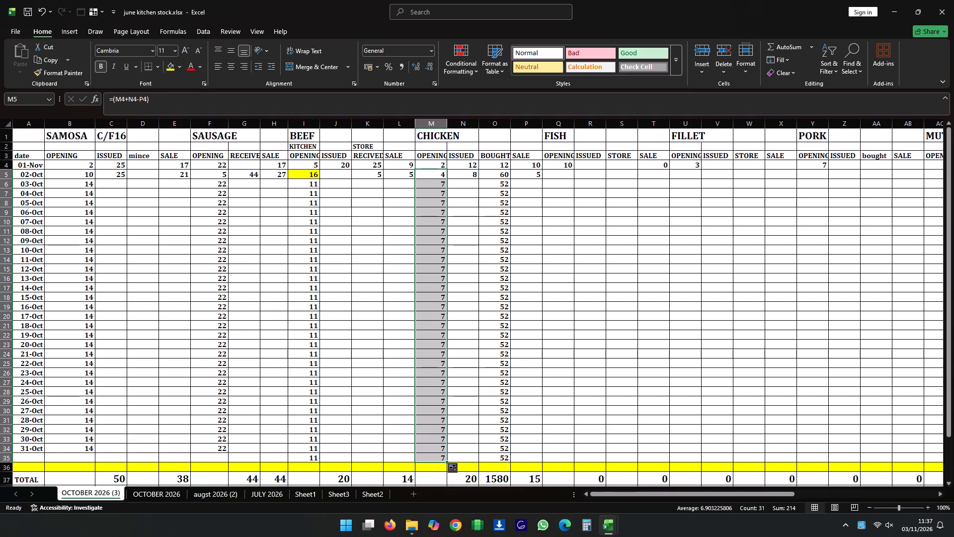
left_click(562, 174)
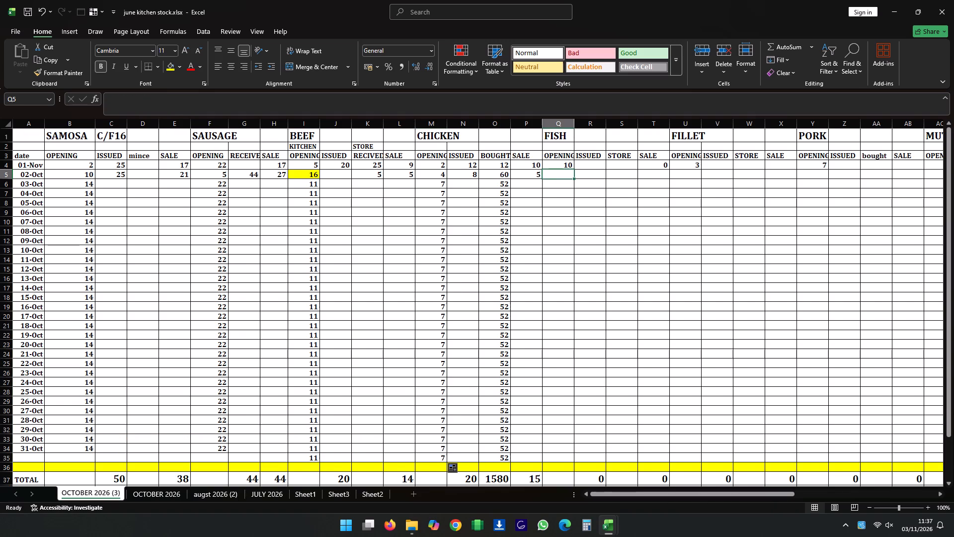
key("equal")
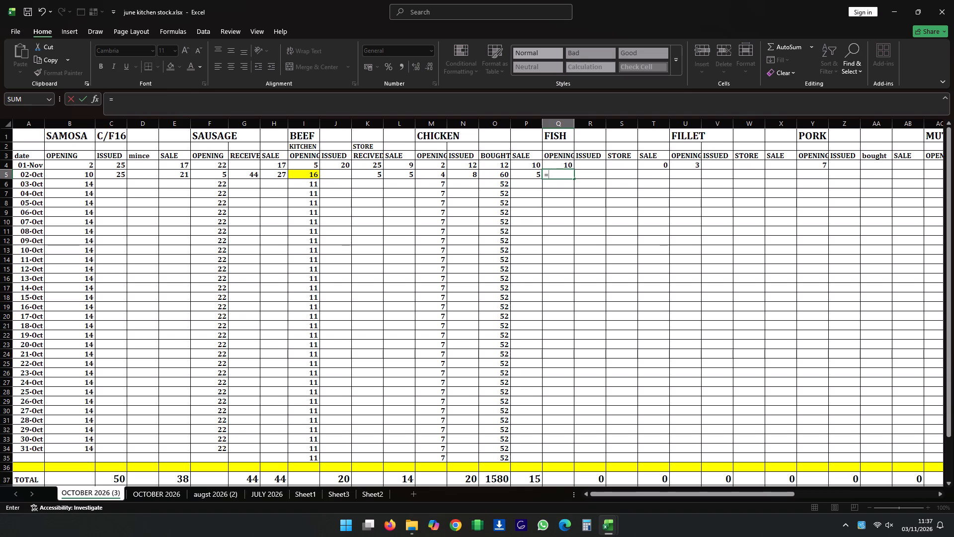
key("shift+parenleft")
left_click(568, 162)
key("plus")
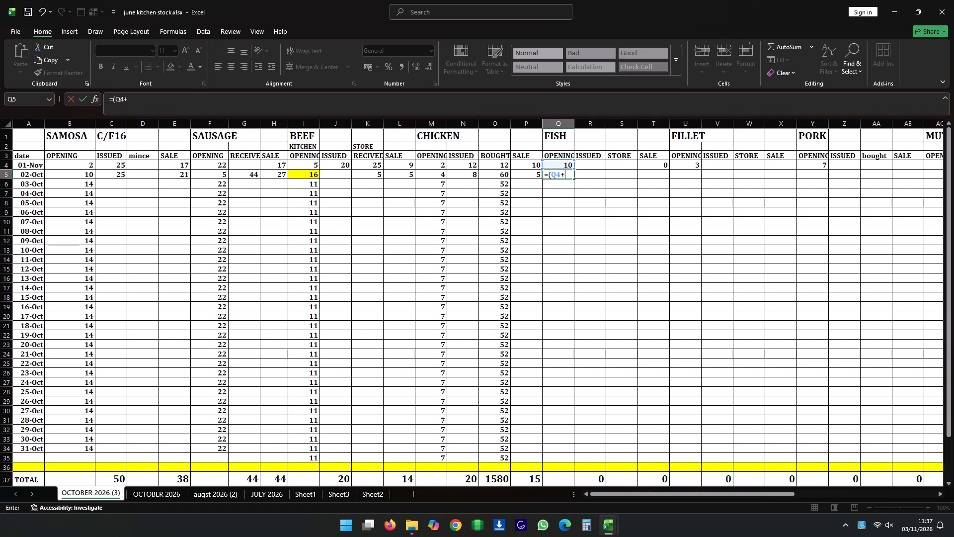
left_click(605, 165)
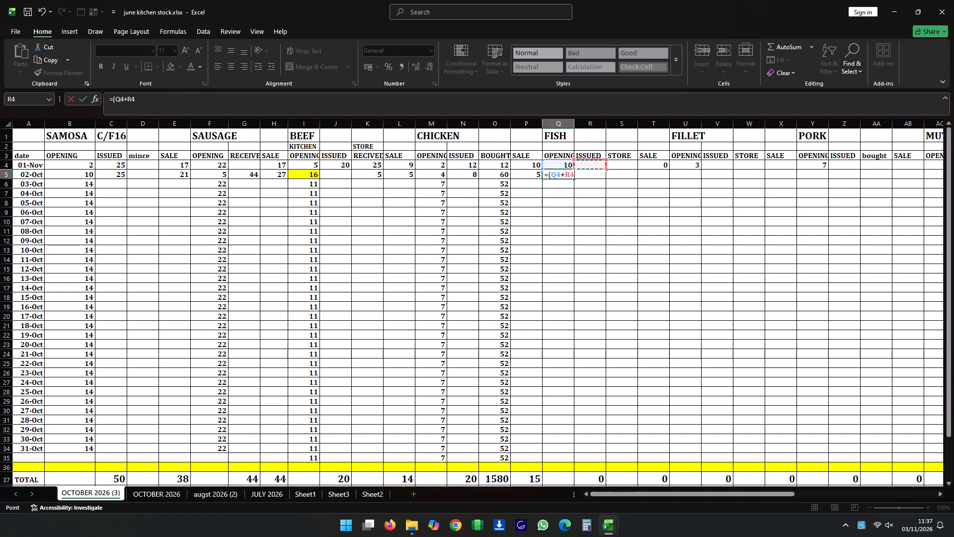
key("minus")
left_click(657, 163)
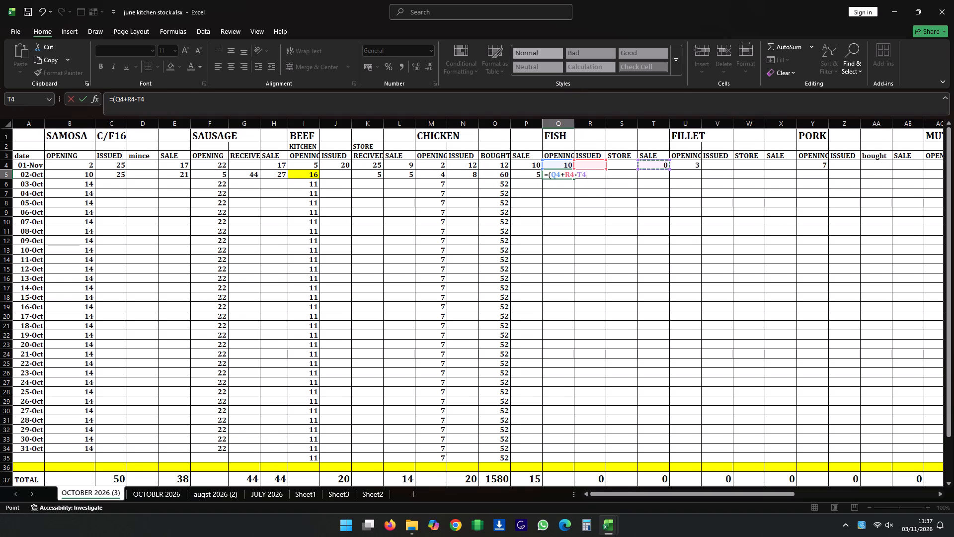
key("shift+parenright")
key("Return")
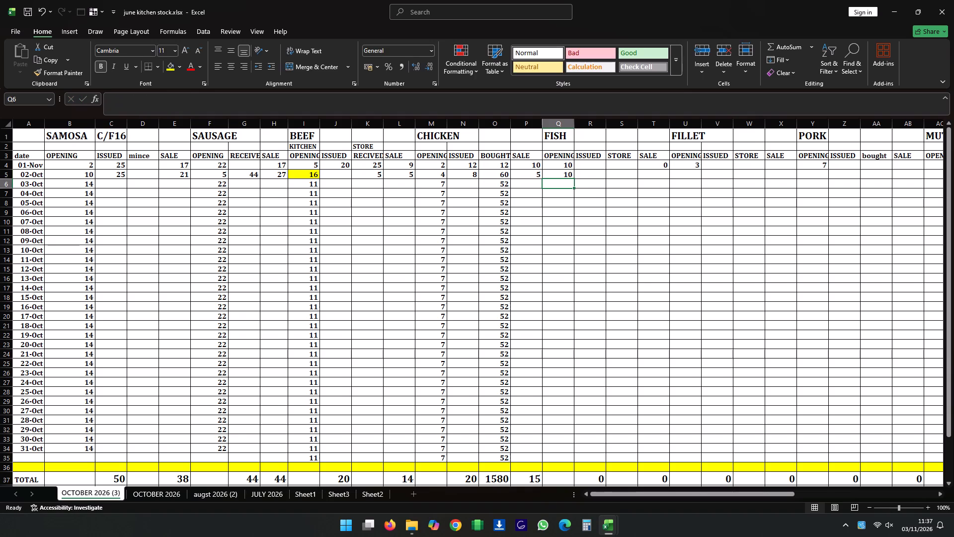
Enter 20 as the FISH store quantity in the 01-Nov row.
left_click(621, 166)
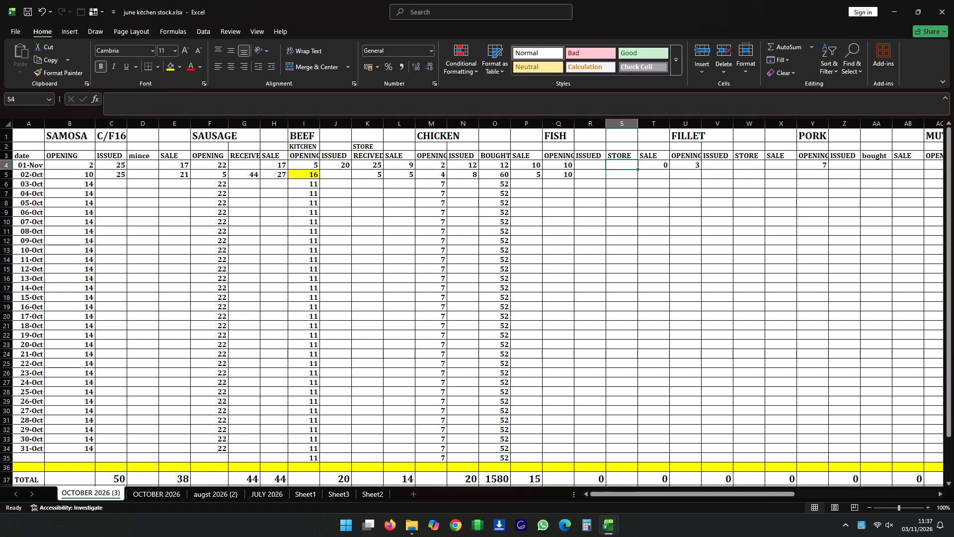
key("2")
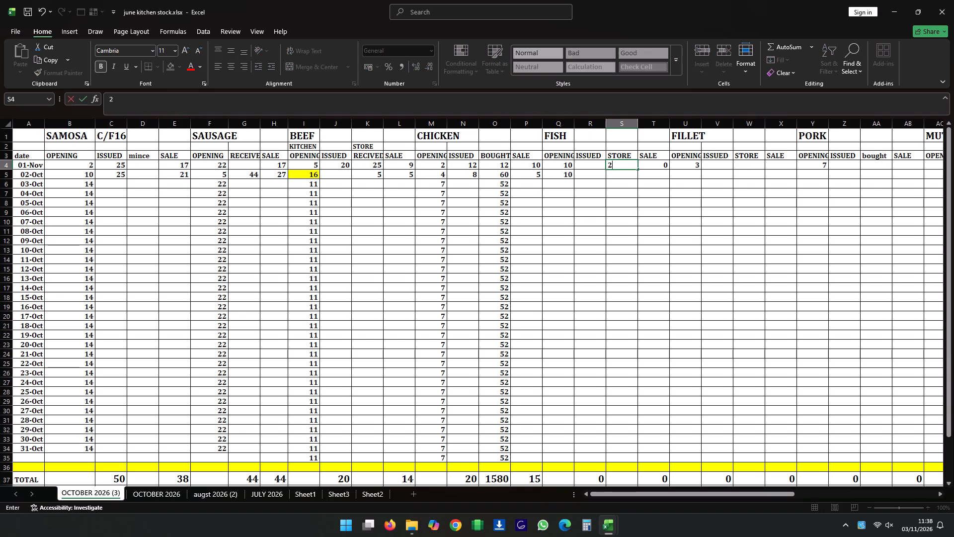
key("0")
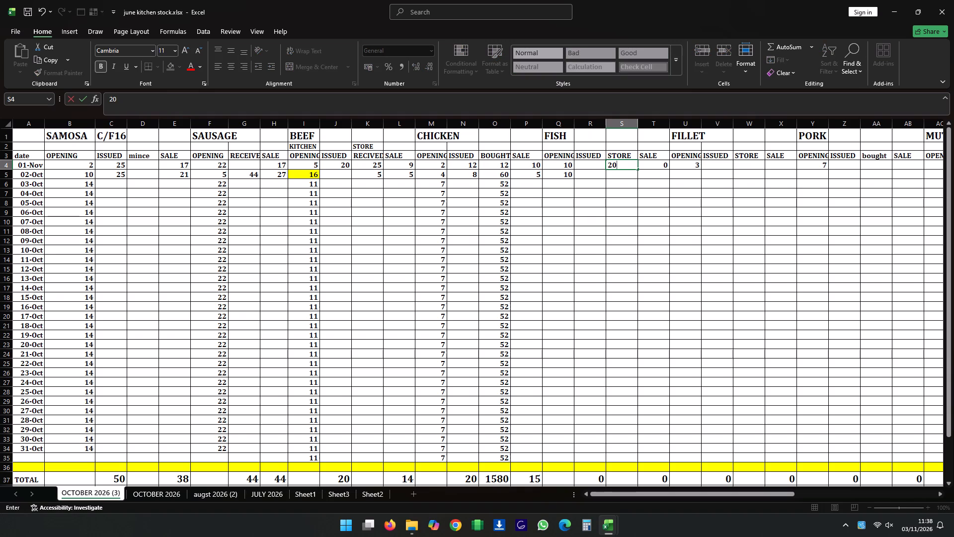
Try to start a formula in the FISH store cell of the 02-Oct row, with "(" and the 01-Nov store quantity minus.
left_click(622, 174)
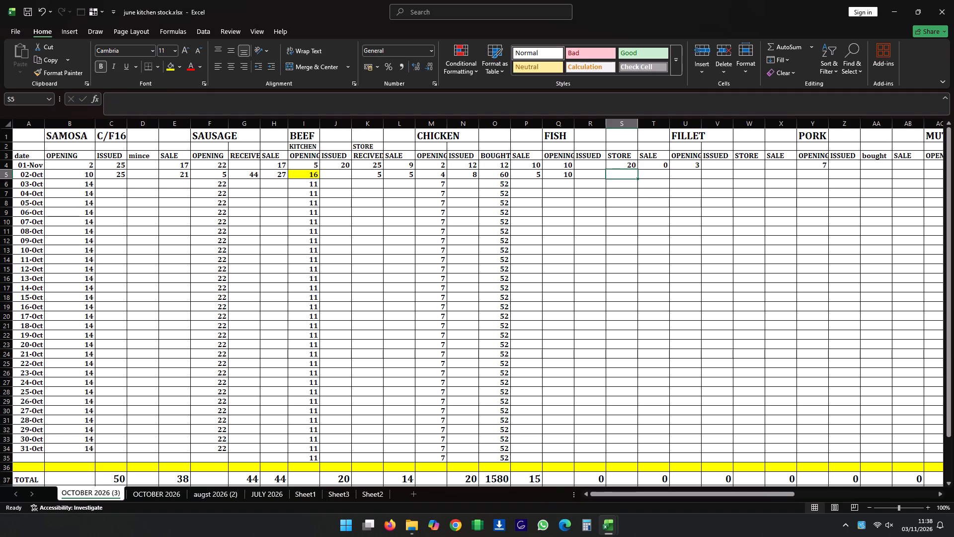
key("shift+parenleft")
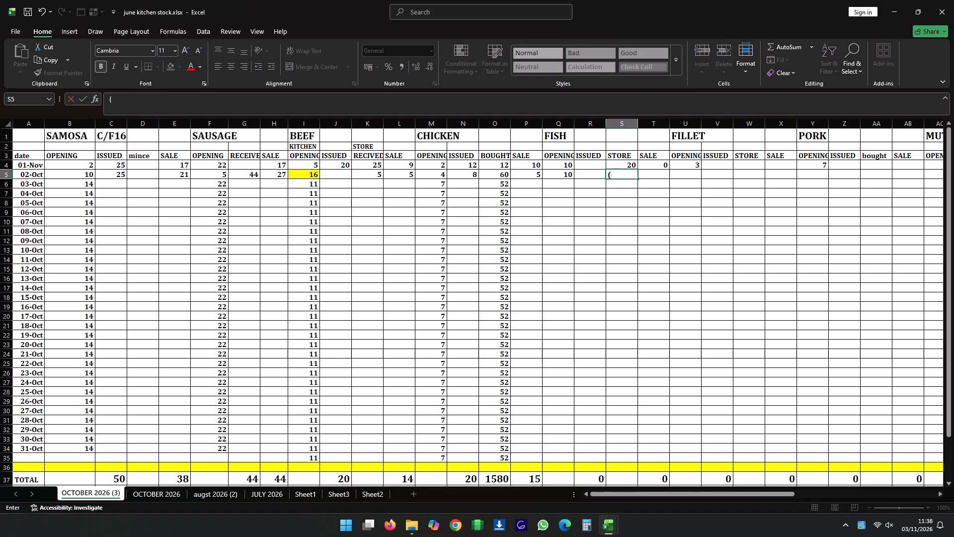
left_click(632, 165)
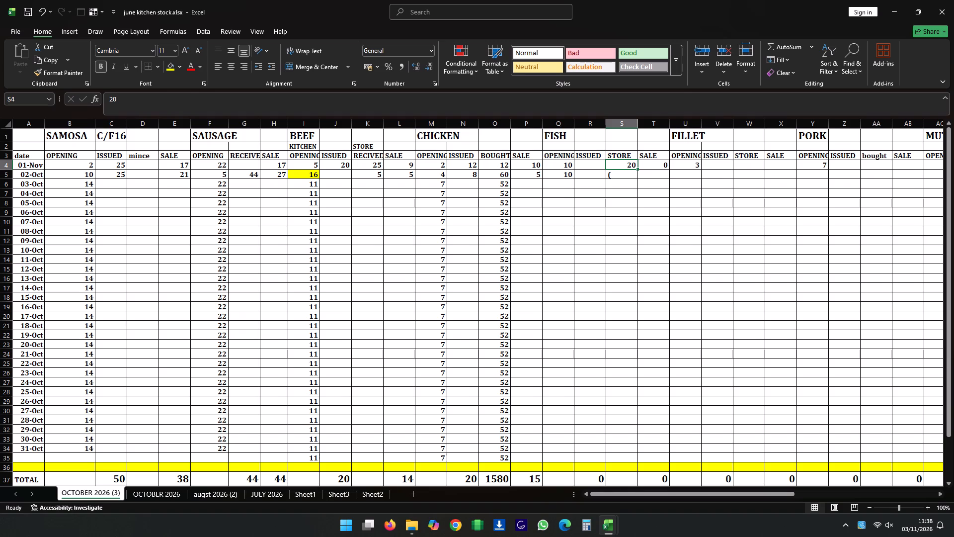
key("minus")
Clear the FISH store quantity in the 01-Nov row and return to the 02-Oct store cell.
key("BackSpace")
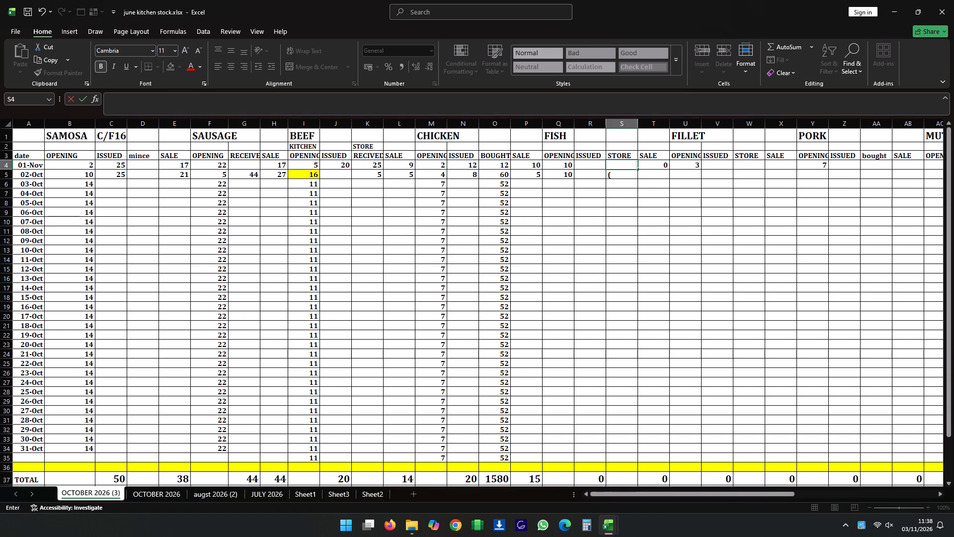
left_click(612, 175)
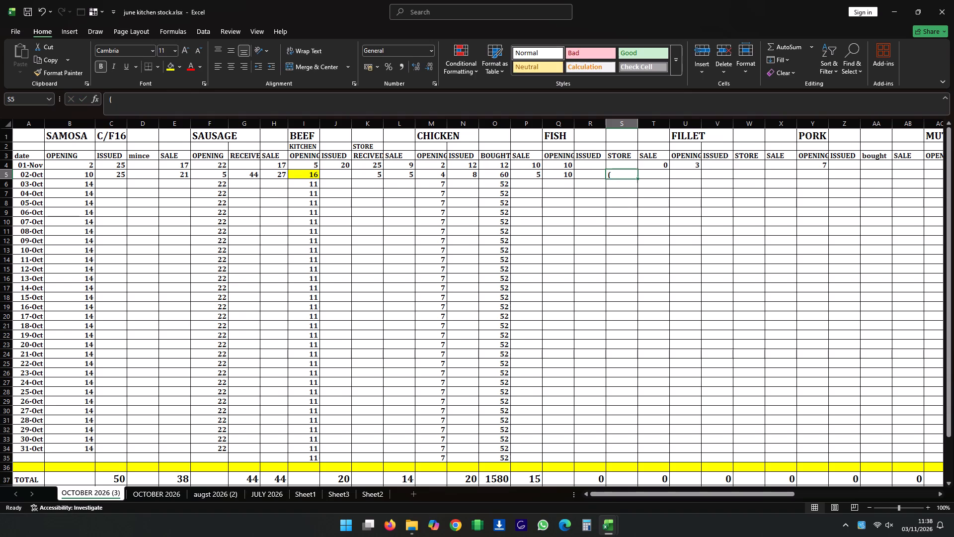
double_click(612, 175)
Save the workbook.
triple_click(26, 12)
double_click(26, 12)
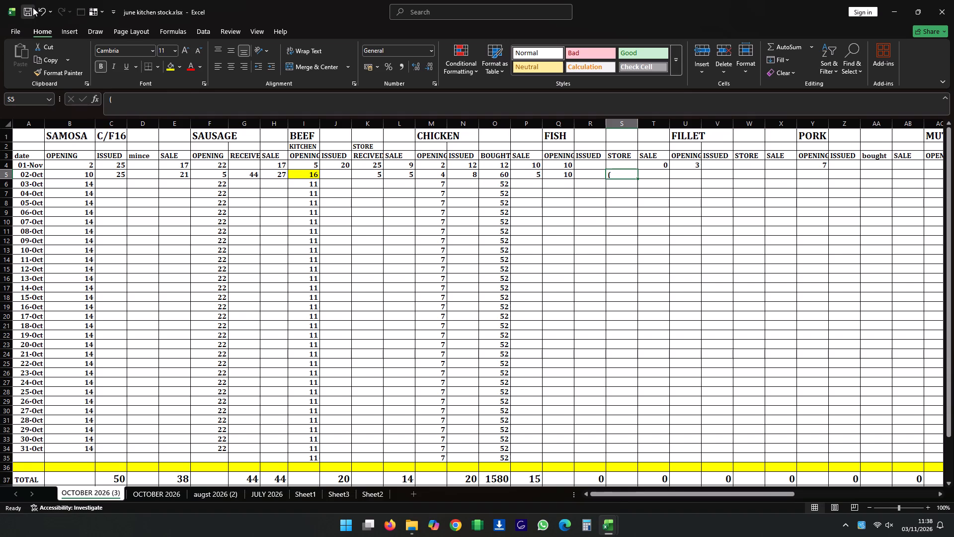